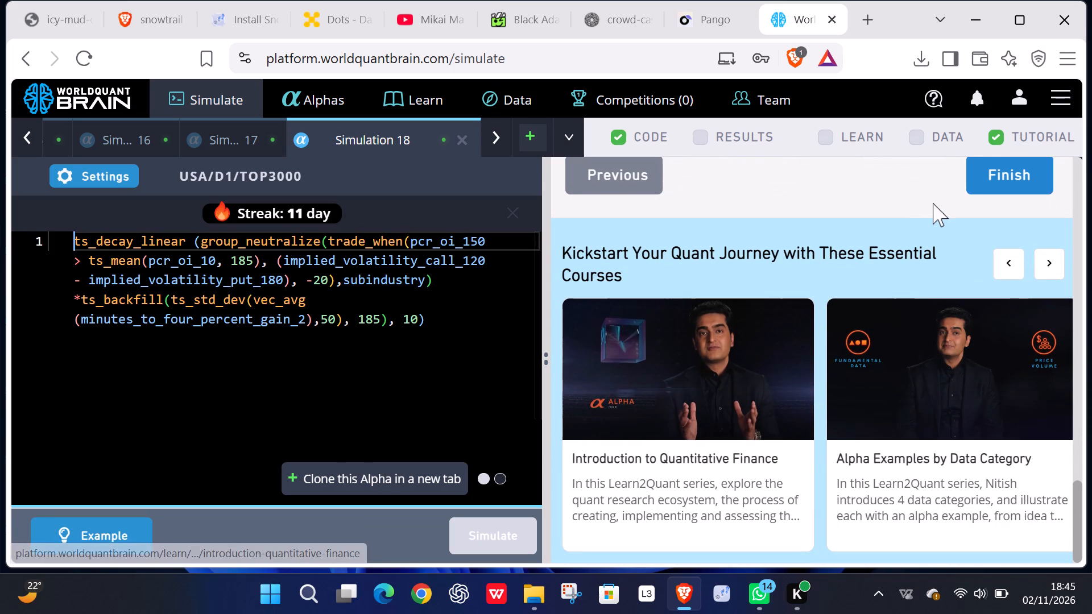
Finish the current tutorial and go on to the Courses catalogue.
click(1000, 176)
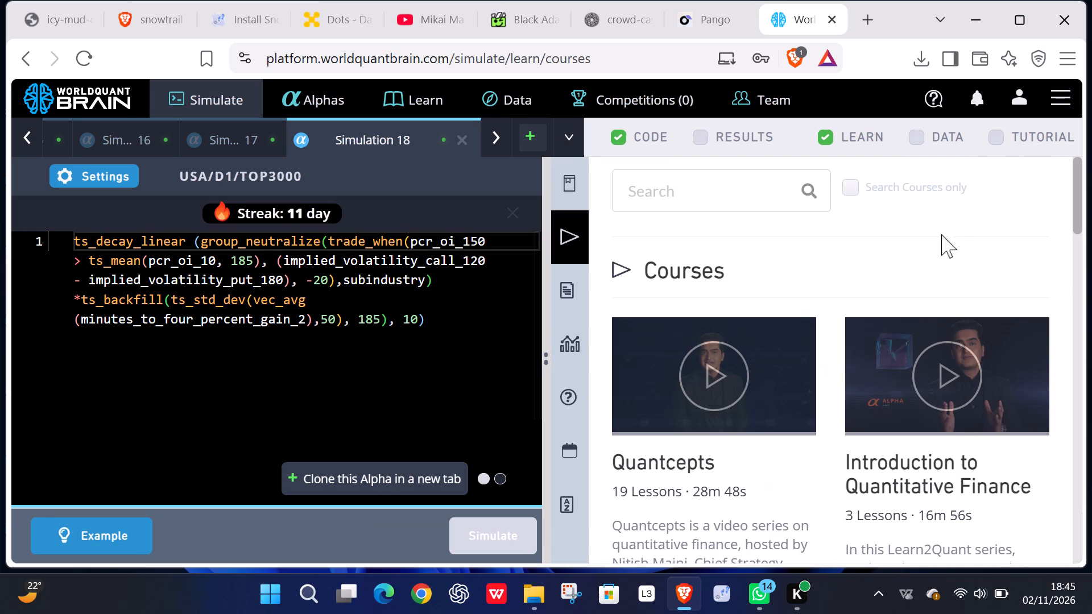
Look through the Courses catalogue, examining the available course titles, lesson counts and descriptions.
scroll(941, 267, down, 3)
scroll(941, 264, up, 13)
scroll(930, 256, up, 8)
scroll(928, 257, down, 7)
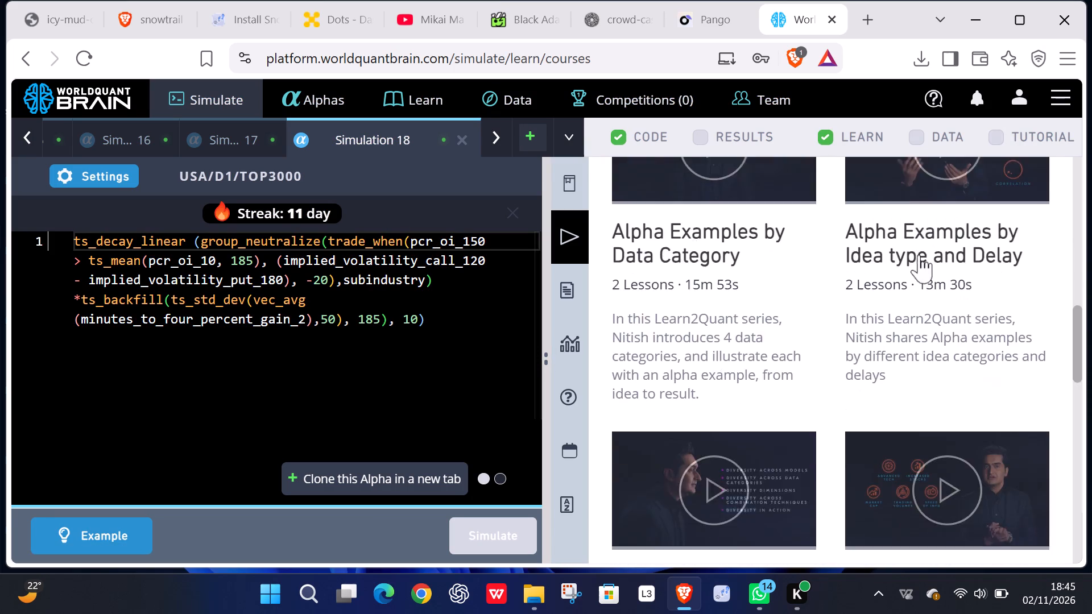
scroll(919, 255, down, 20)
scroll(919, 255, down, 4)
scroll(898, 284, up, 6)
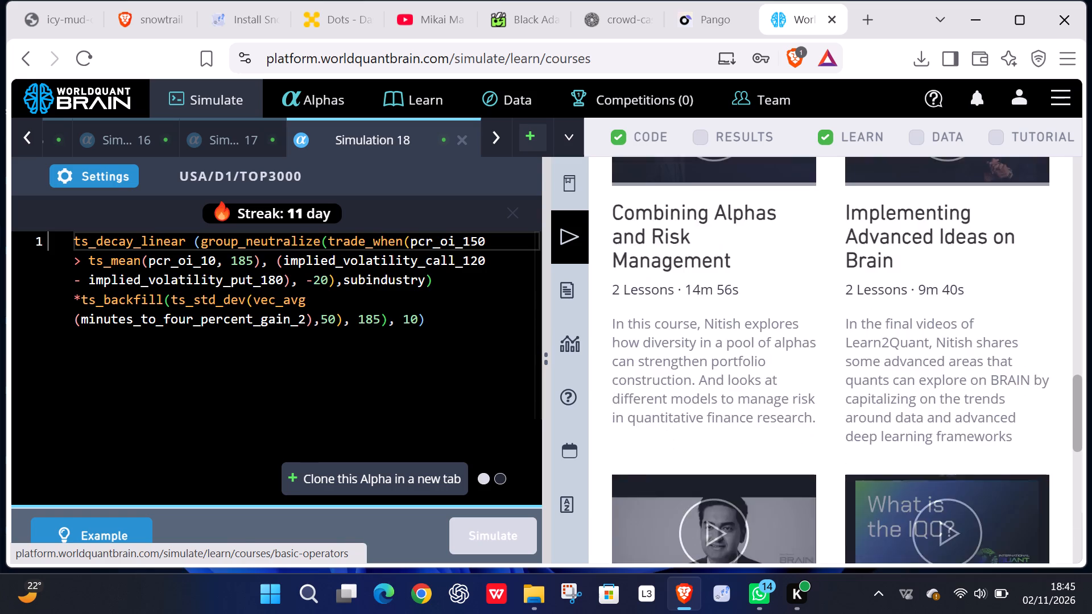
scroll(897, 283, up, 19)
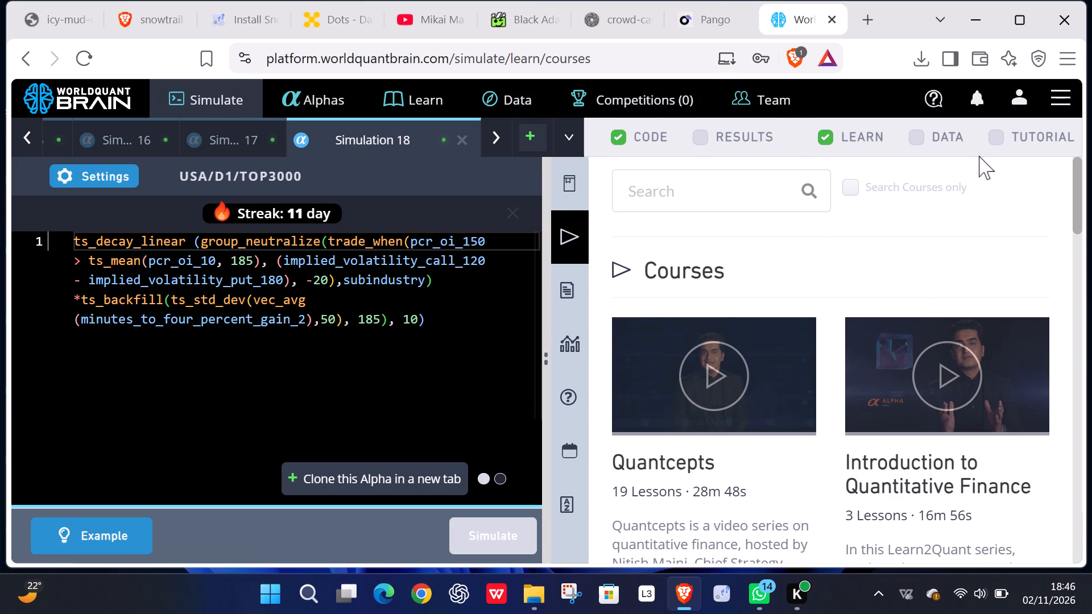
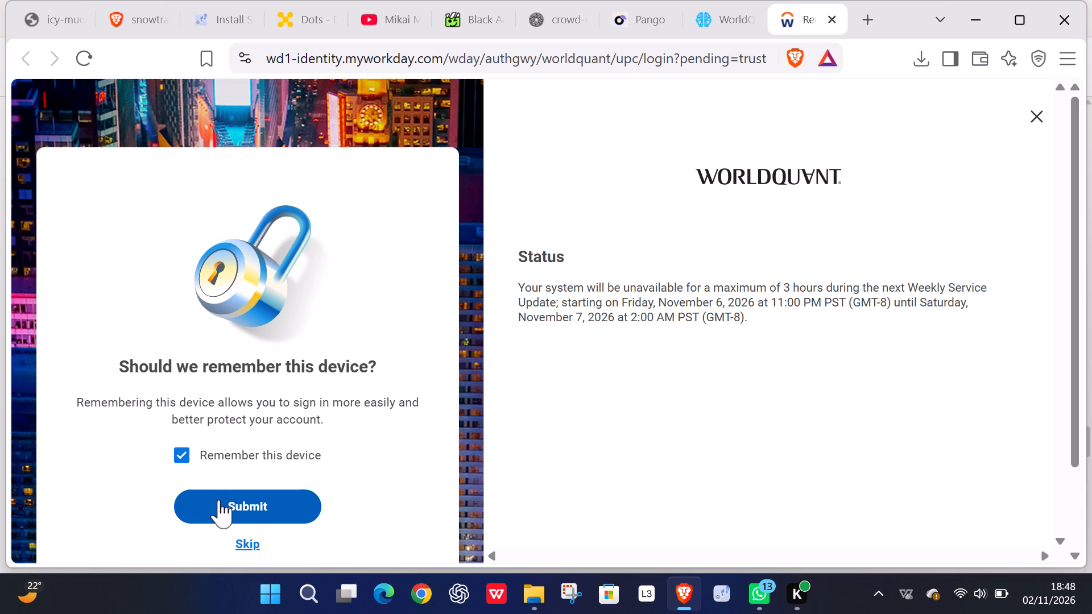
Have the WorldQuant Workday sign-in remember this device and continue to the home page.
click(219, 500)
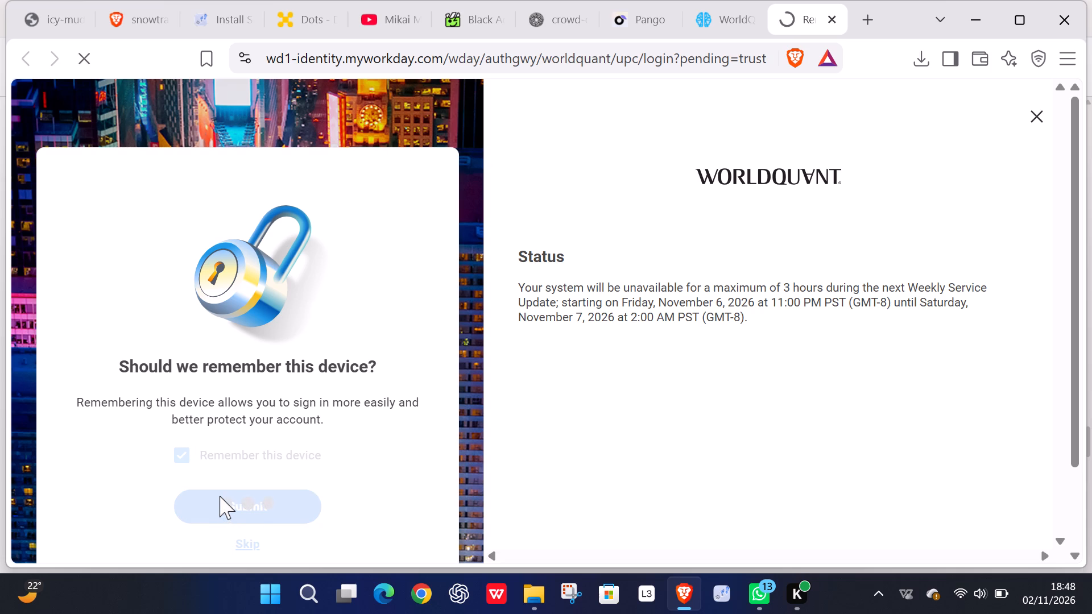
scroll(841, 209, up, 3)
scroll(839, 217, down, 5)
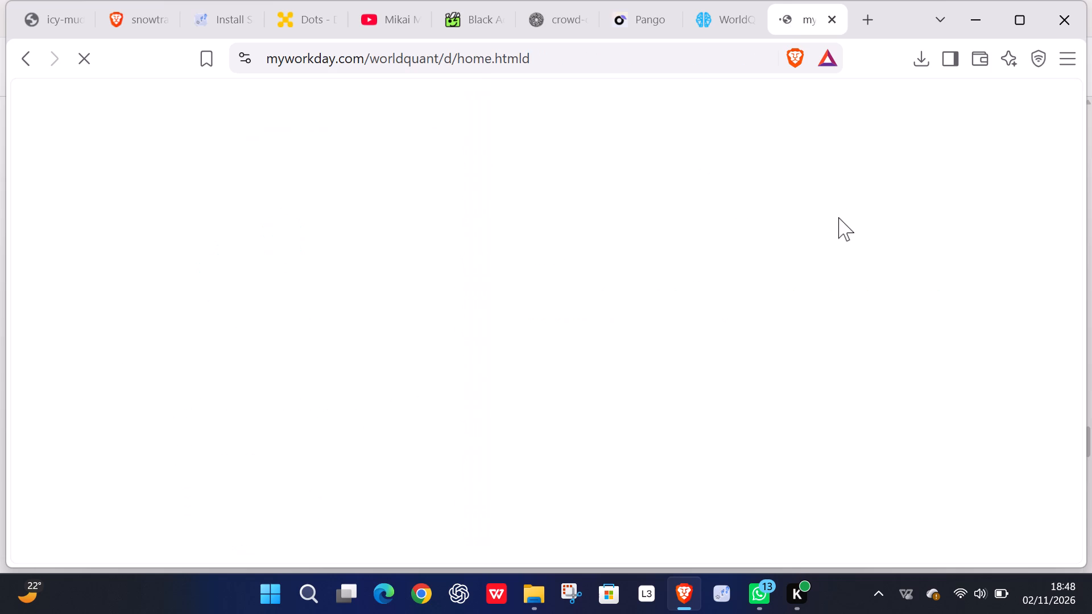
scroll(838, 215, up, 7)
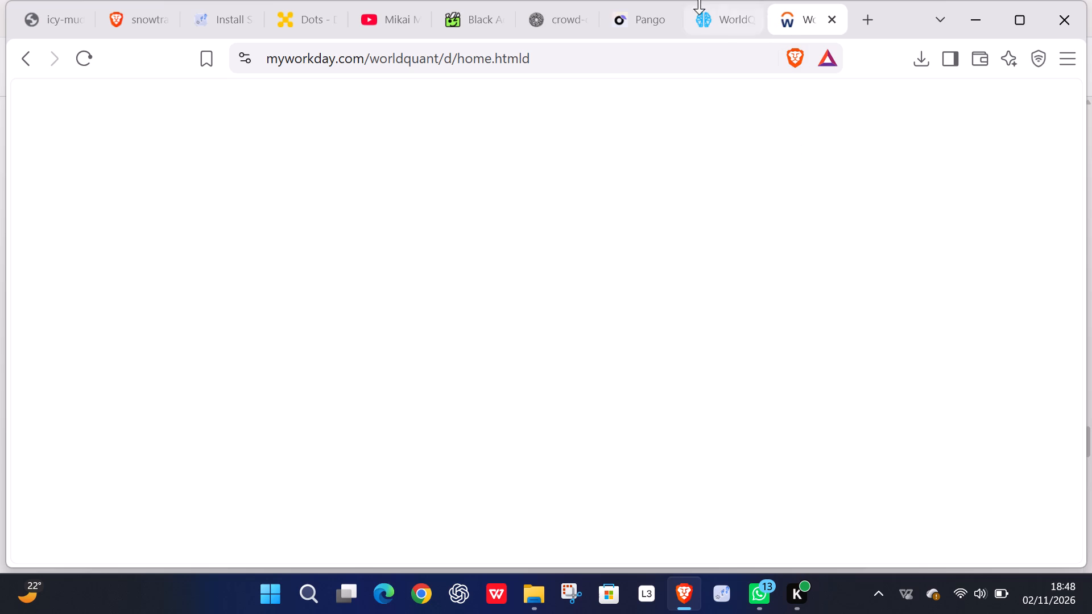
Switch to WorldQuant BRAIN and paste the expression multiply(rank(-returns), rank(volume/adv20), filter=true) into a new simulation.
click(717, 18)
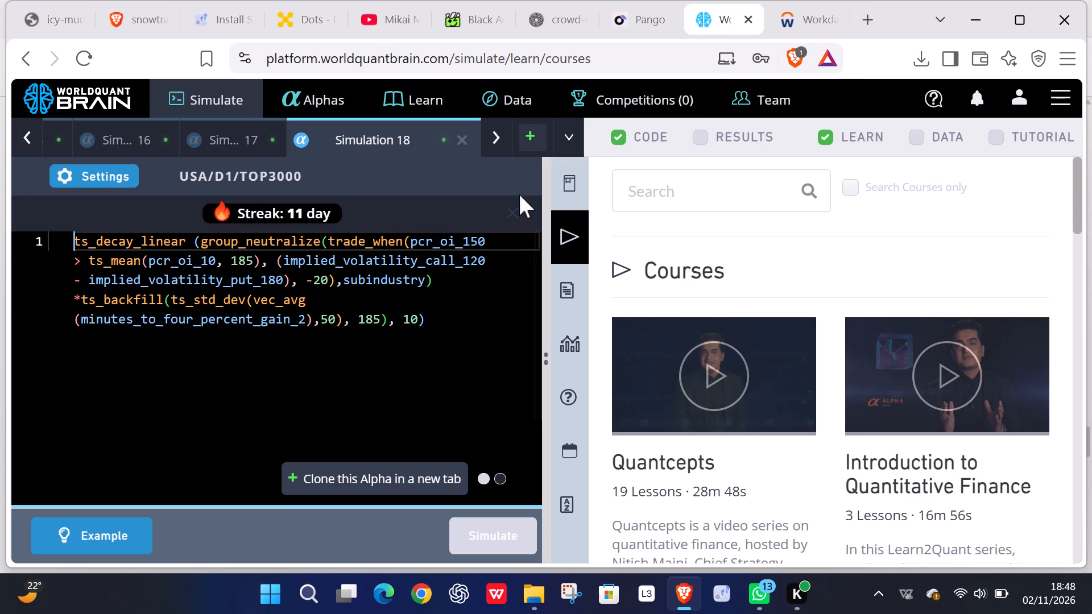
click(538, 139)
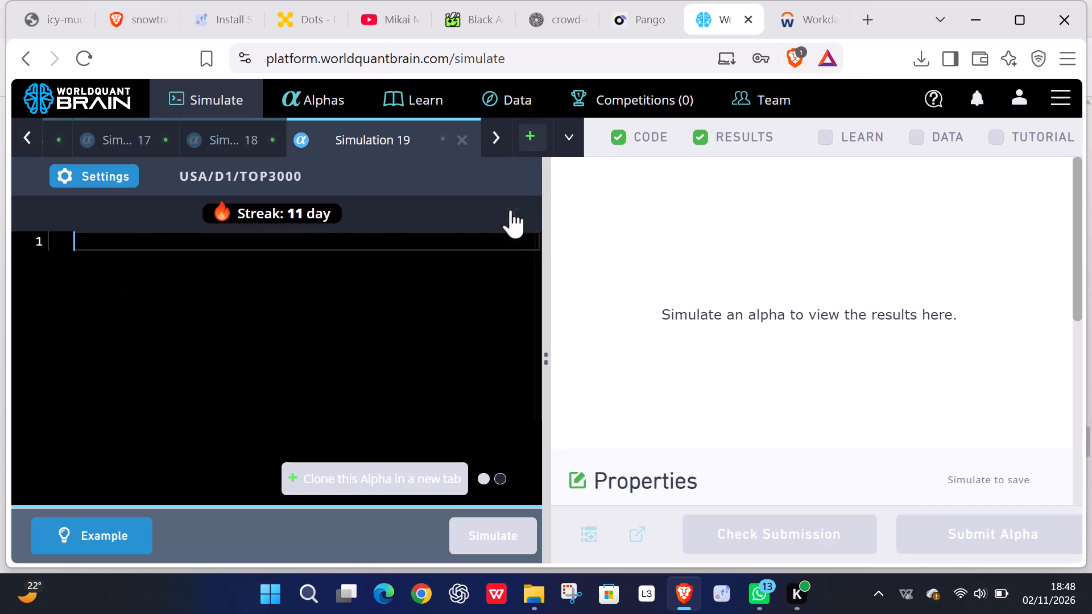
right_click(167, 251)
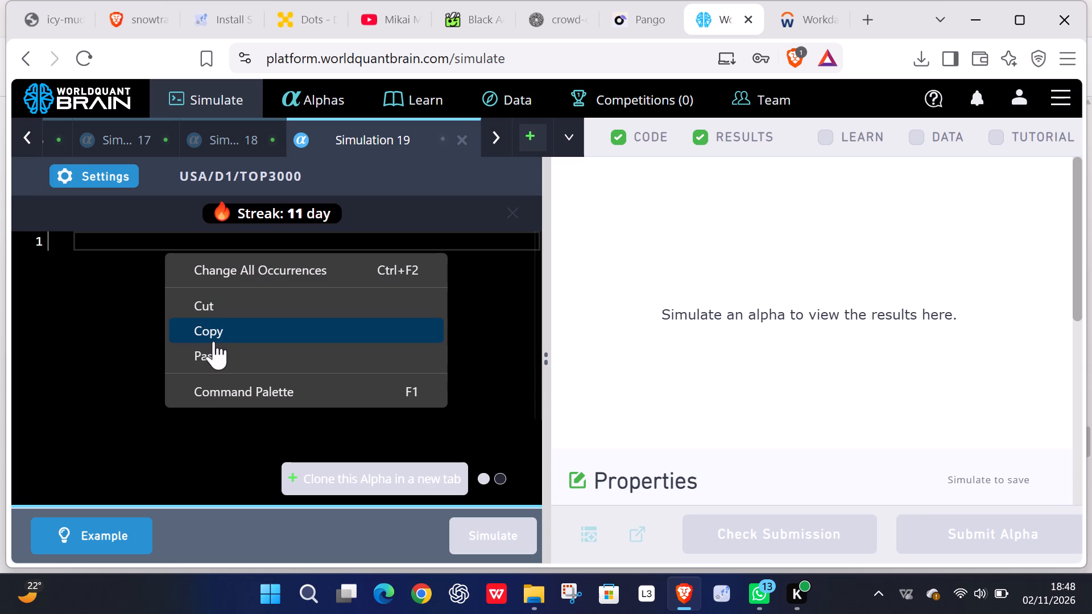
click(216, 356)
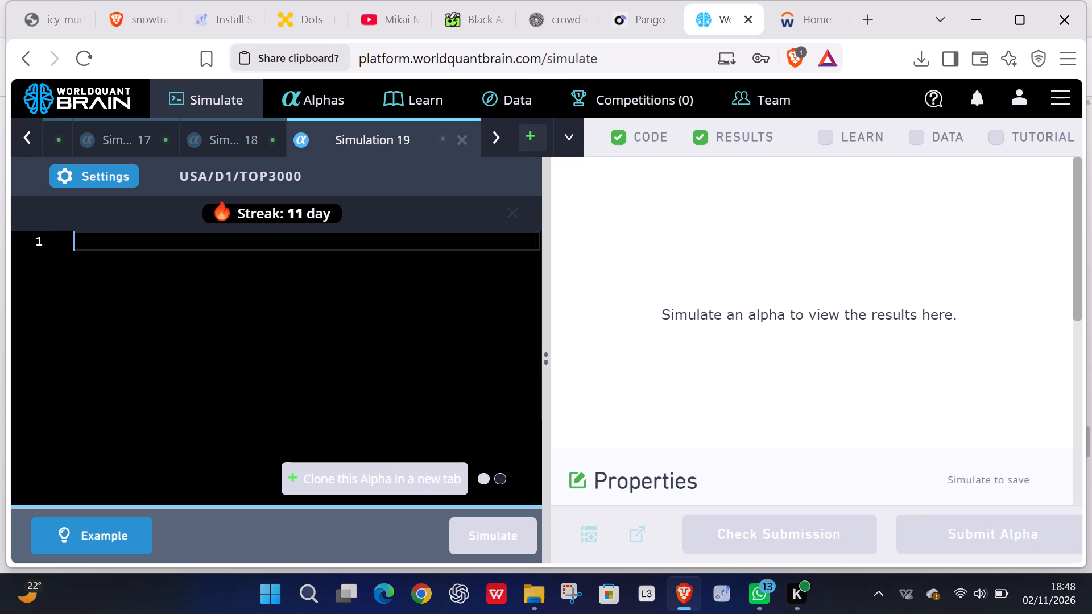
click(397, 257)
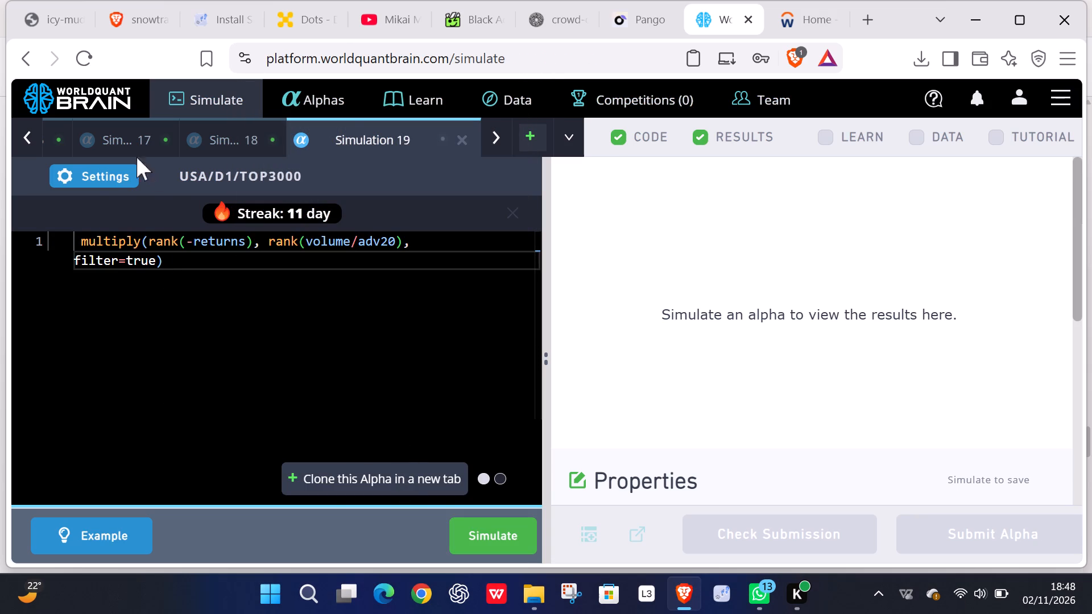
Set the Decay to 52 in the new simulation's settings.
click(118, 180)
click(454, 385)
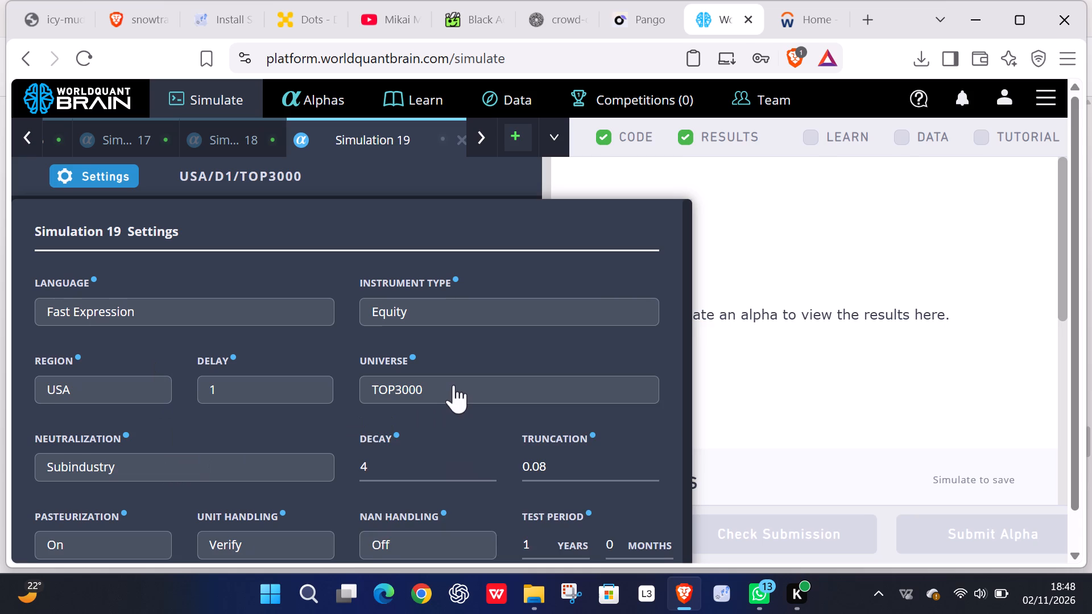
click(440, 389)
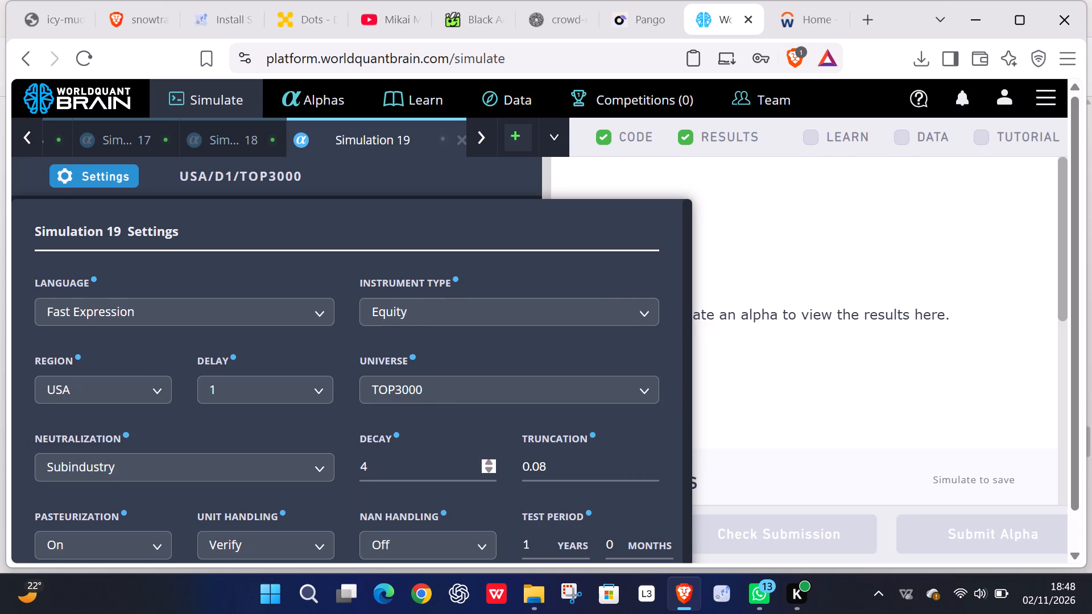
click(367, 473)
scroll(366, 475, down, 5)
scroll(365, 474, up, 18)
scroll(362, 473, up, 17)
scroll(362, 470, up, 8)
scroll(424, 474, up, 20)
scroll(424, 474, up, 14)
Set the simulation's Neutralization to Sector and apply the settings.
click(276, 463)
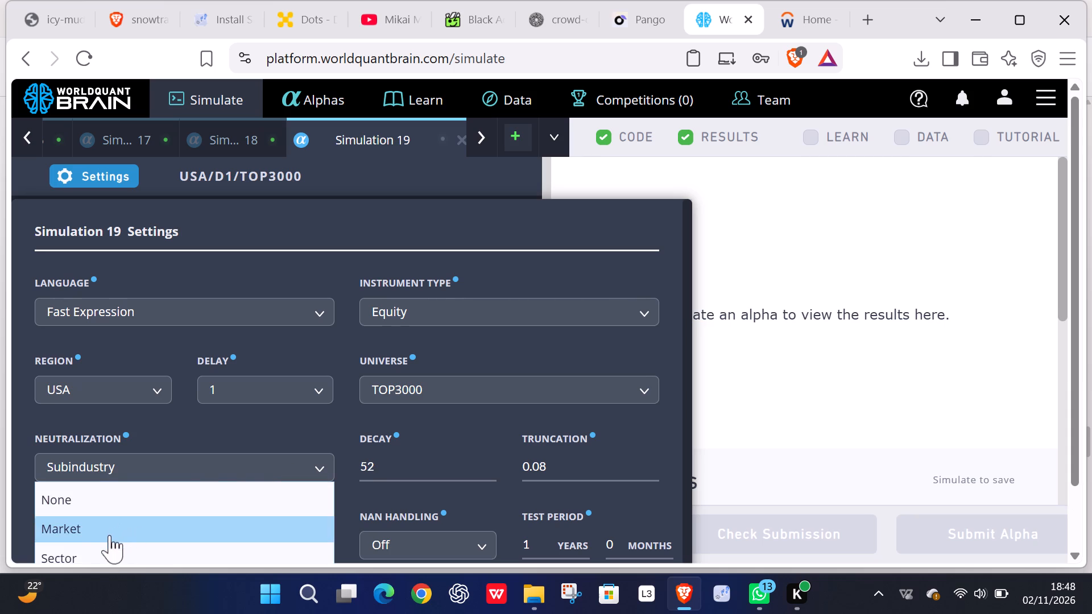
click(81, 552)
scroll(424, 434, down, 8)
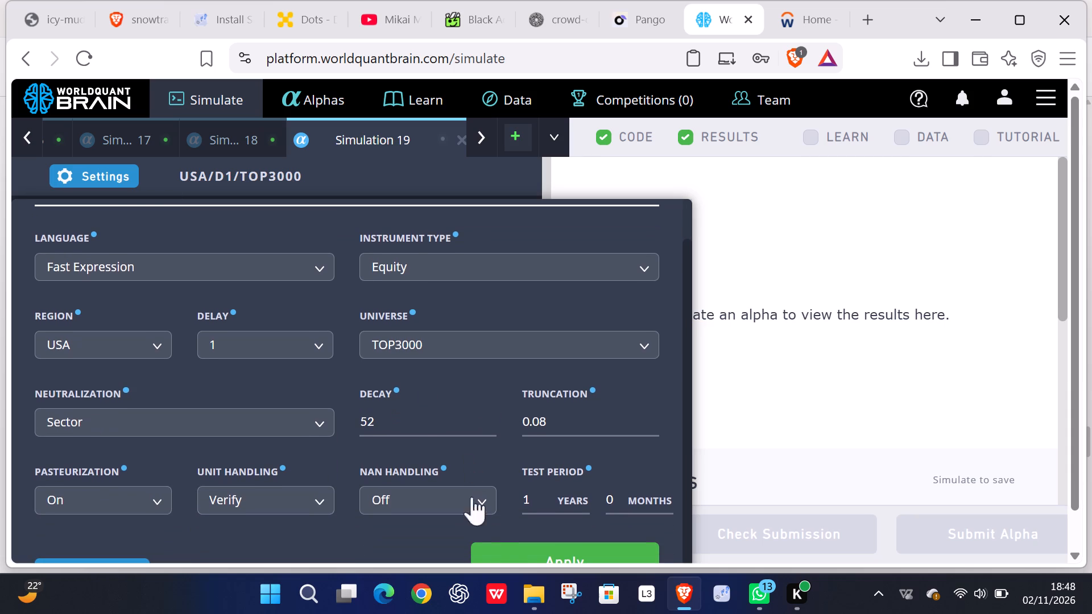
click(510, 555)
Run the simulation of the multiply(rank(-returns), rank(volume/adv20), filter=true) alpha.
click(502, 544)
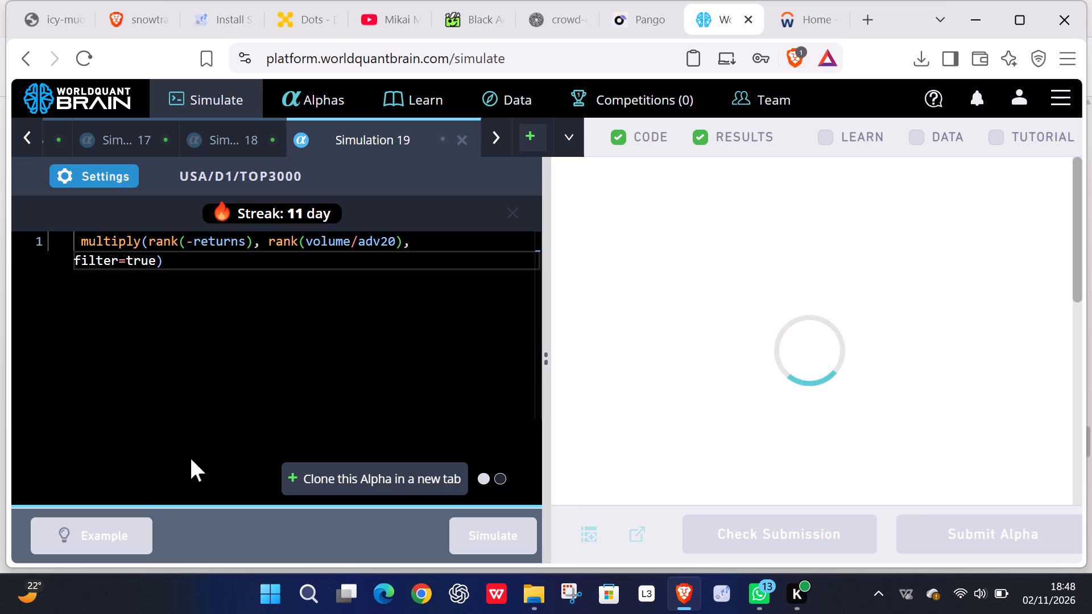
click(675, 487)
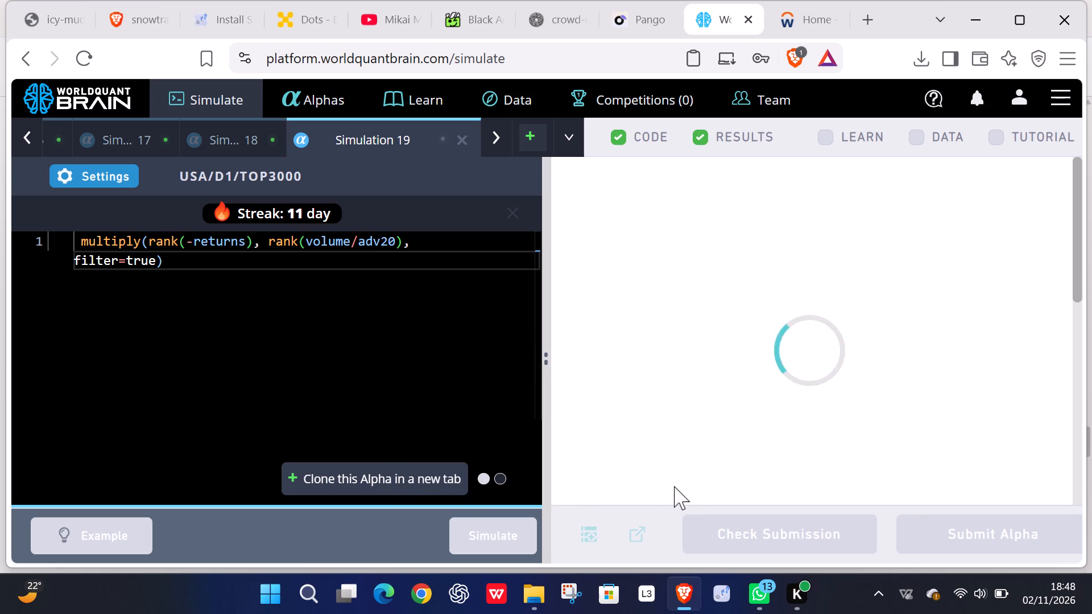
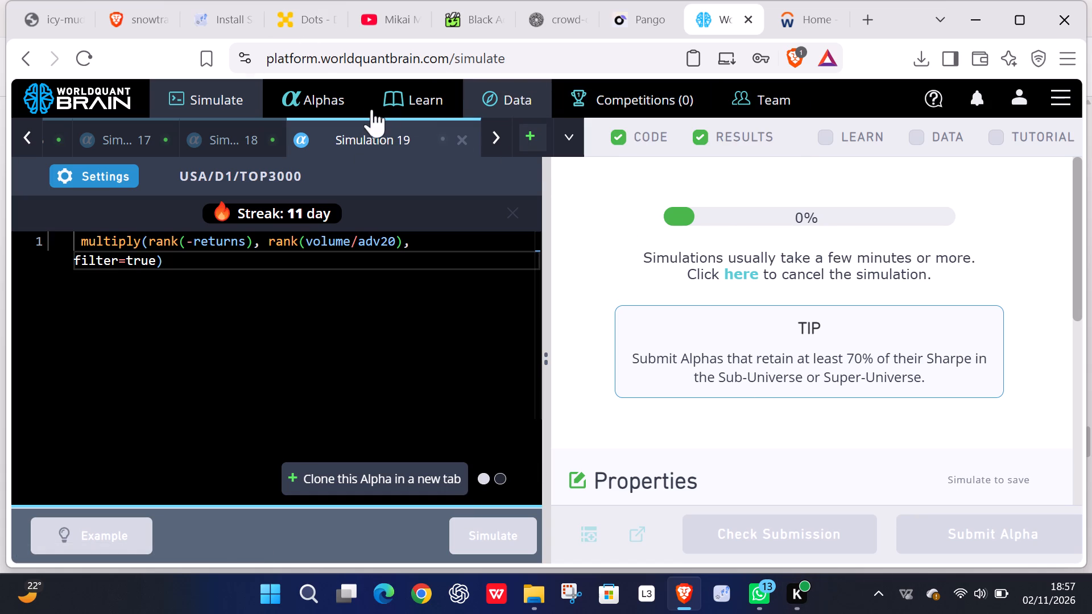
Open the details of submitted alpha 0mjYAdn8 from page 2 of the submitted alphas list.
click(345, 104)
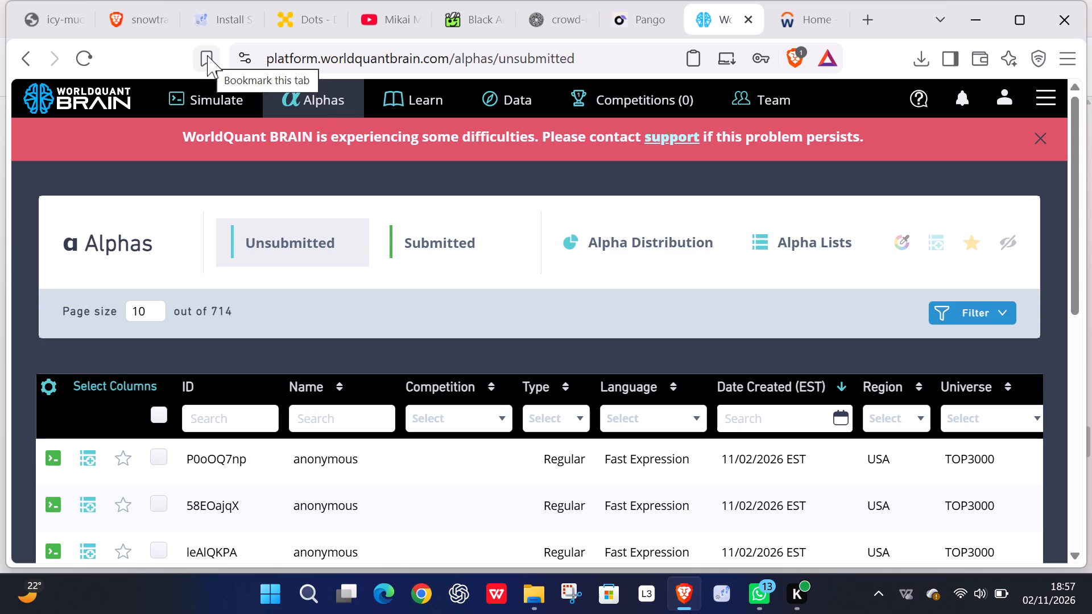
click(425, 255)
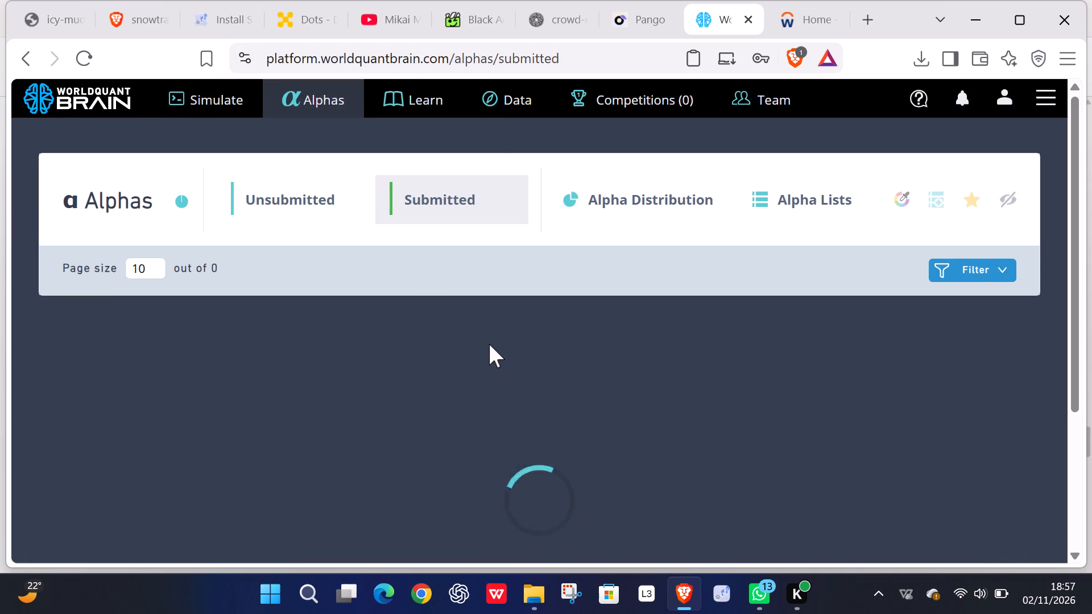
scroll(468, 372, down, 9)
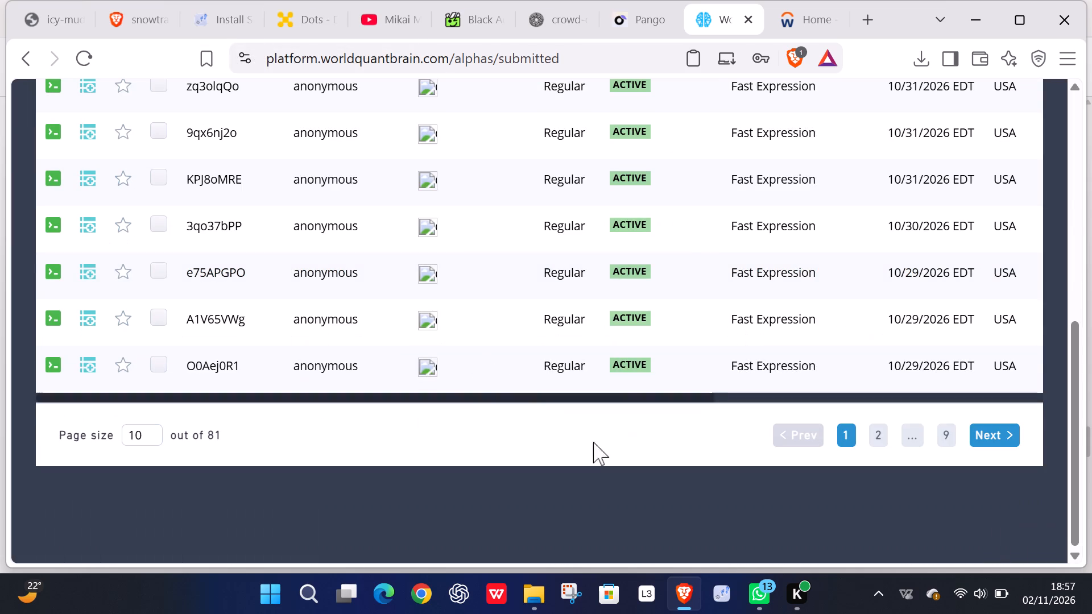
click(887, 434)
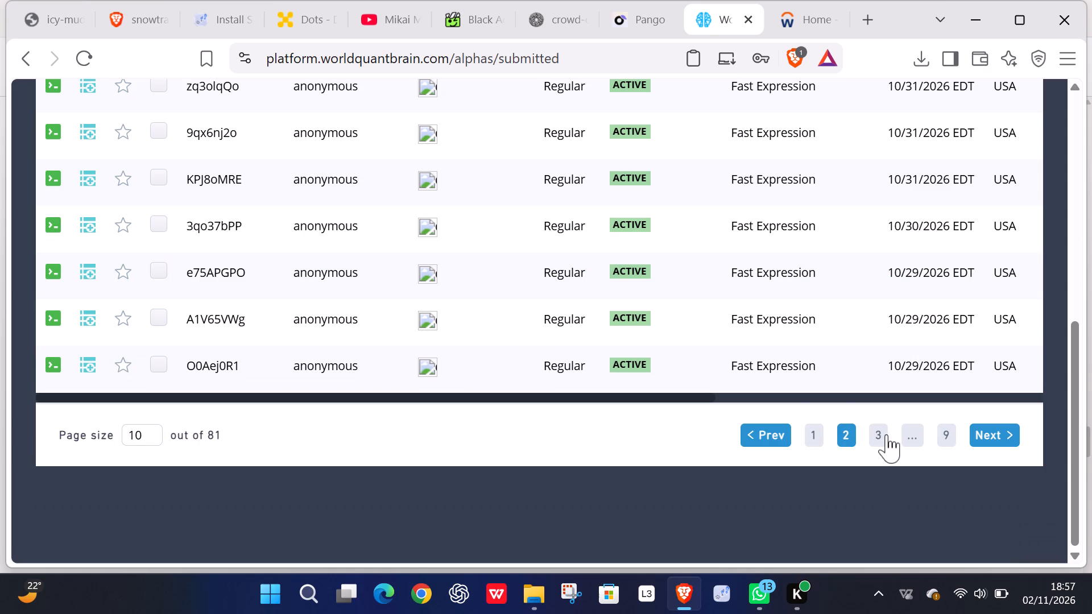
click(702, 322)
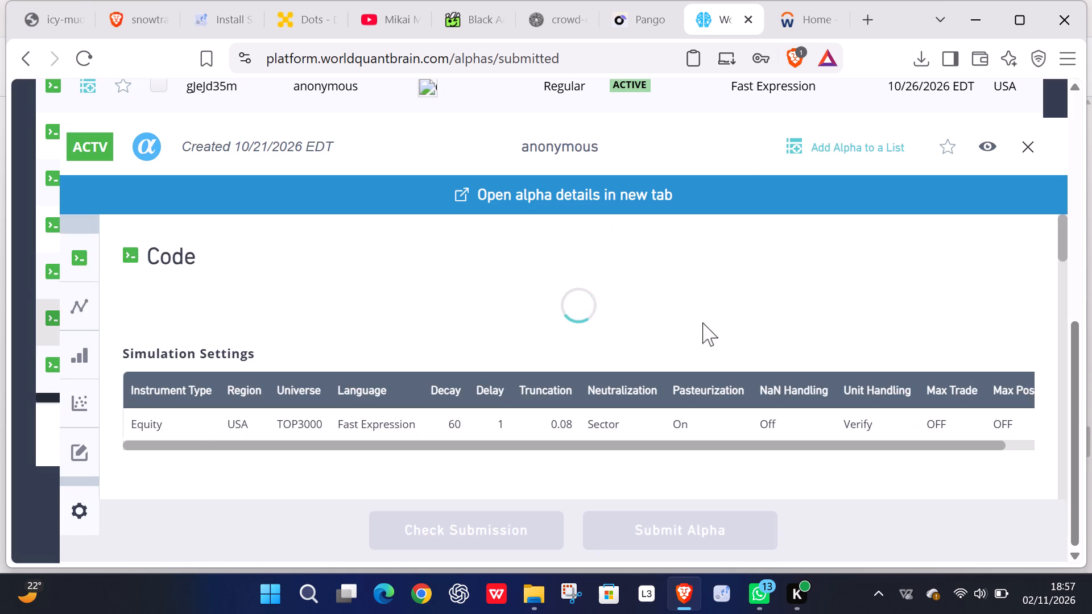
Copy the full group_neutralize expression from alpha 0mjYAdn8's code and close its details.
scroll(690, 327, down, 5)
scroll(675, 326, up, 6)
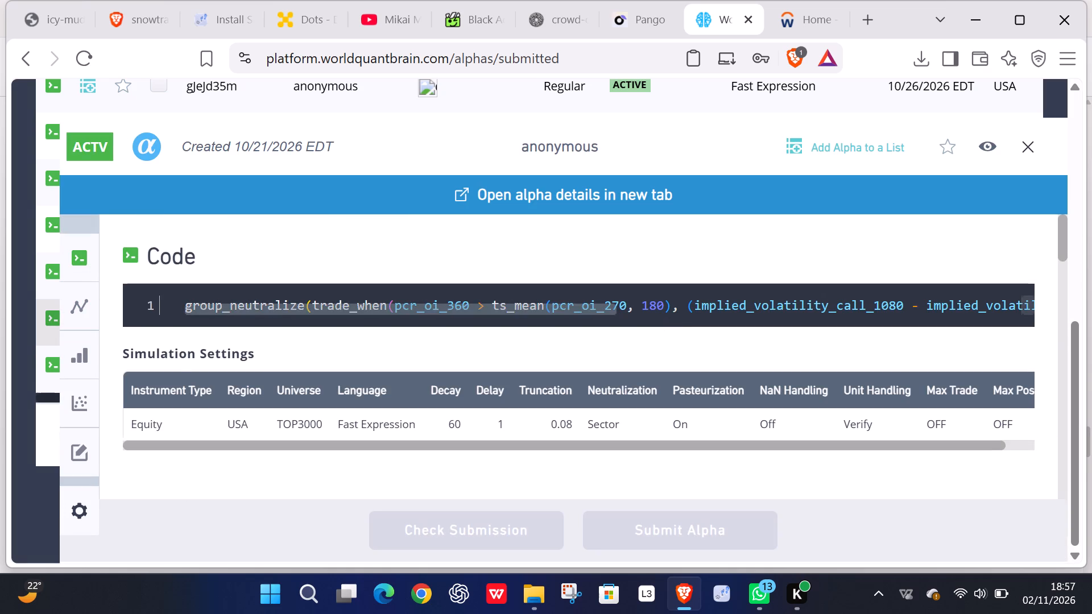
click(146, 303)
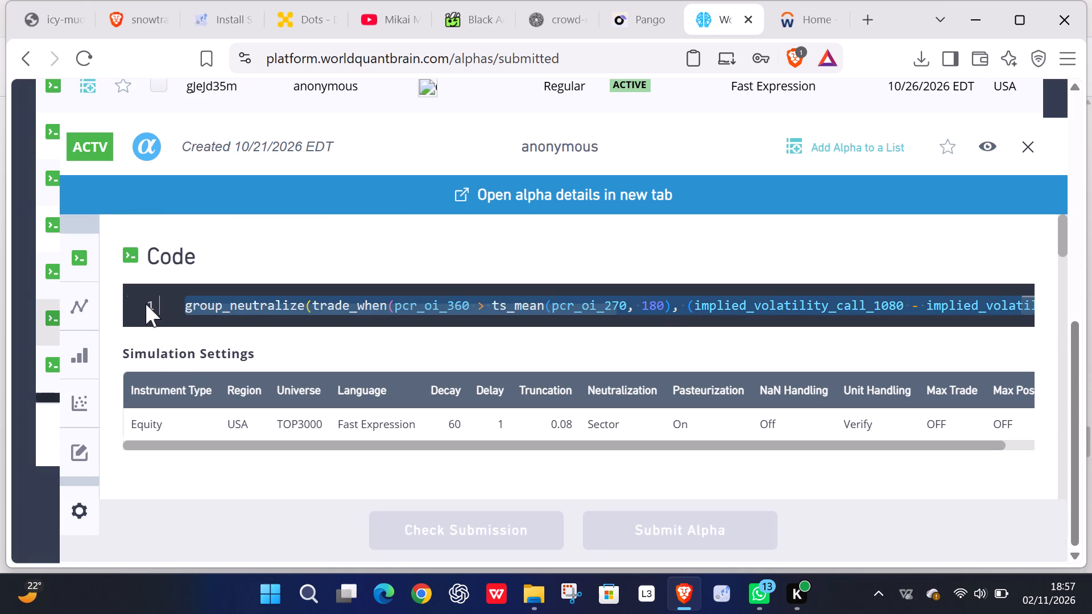
key(ctrl+c)
scroll(487, 428, down, 1)
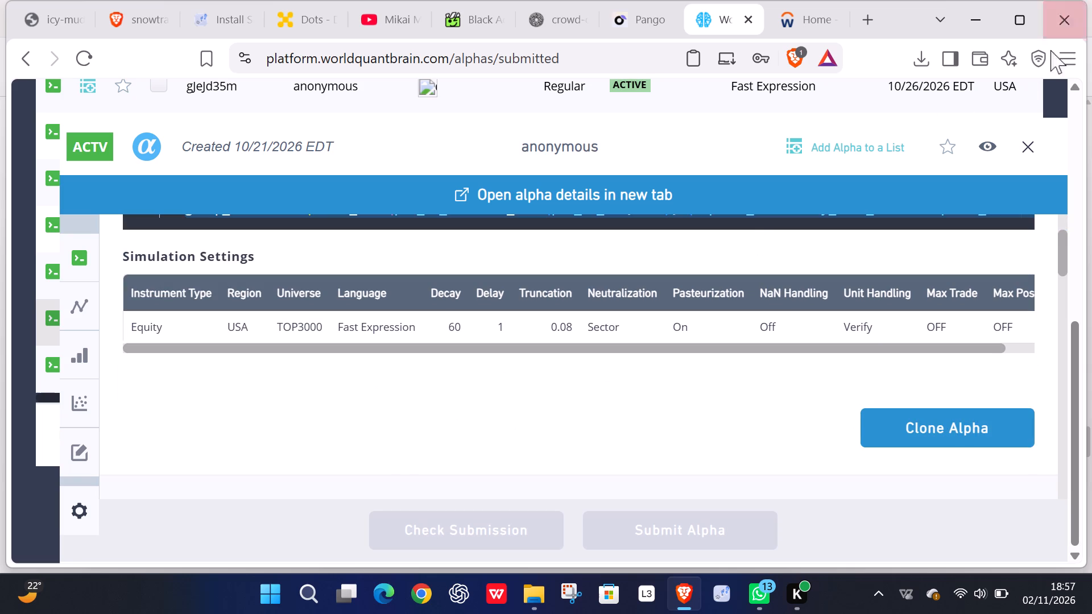
click(1028, 146)
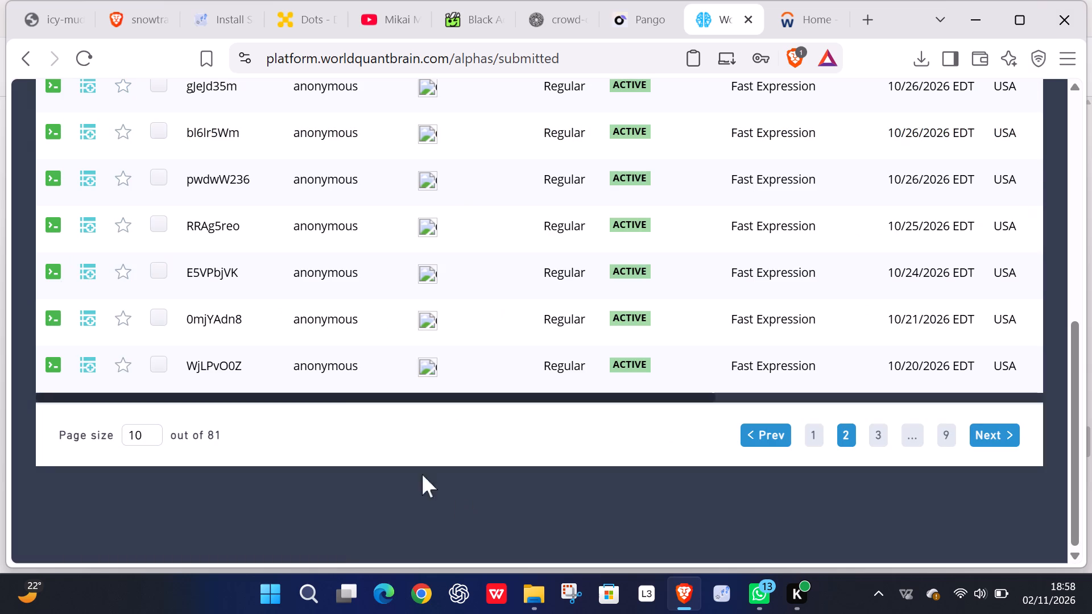
Return to the simulation workspace and run Simulation 19 with the multiply(rank(-returns), rank(volume/adv20), filter=true) expression again.
scroll(353, 304, up, 6)
click(226, 84)
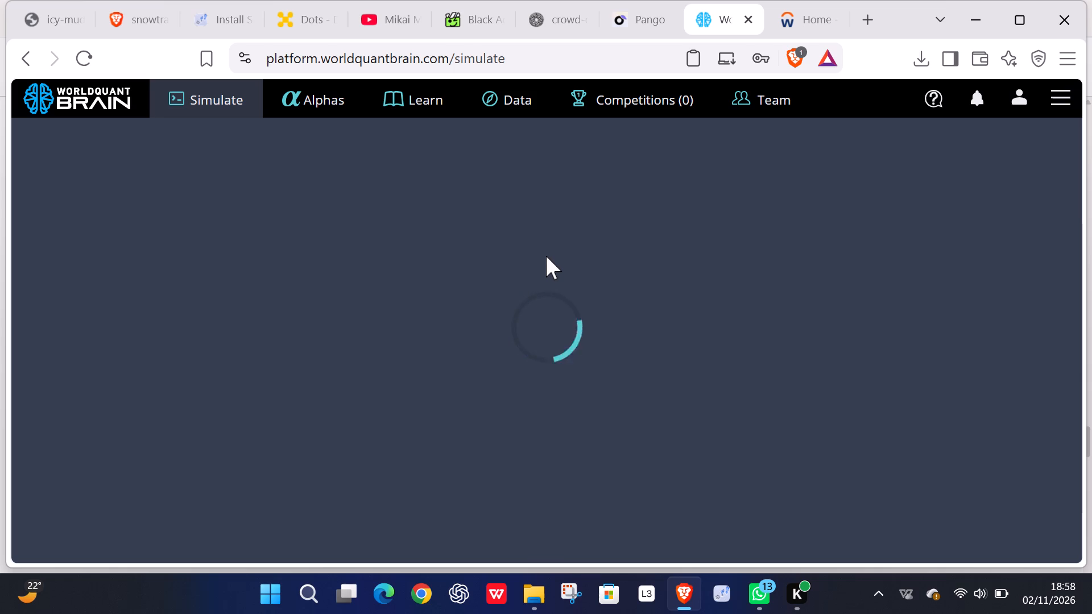
click(546, 256)
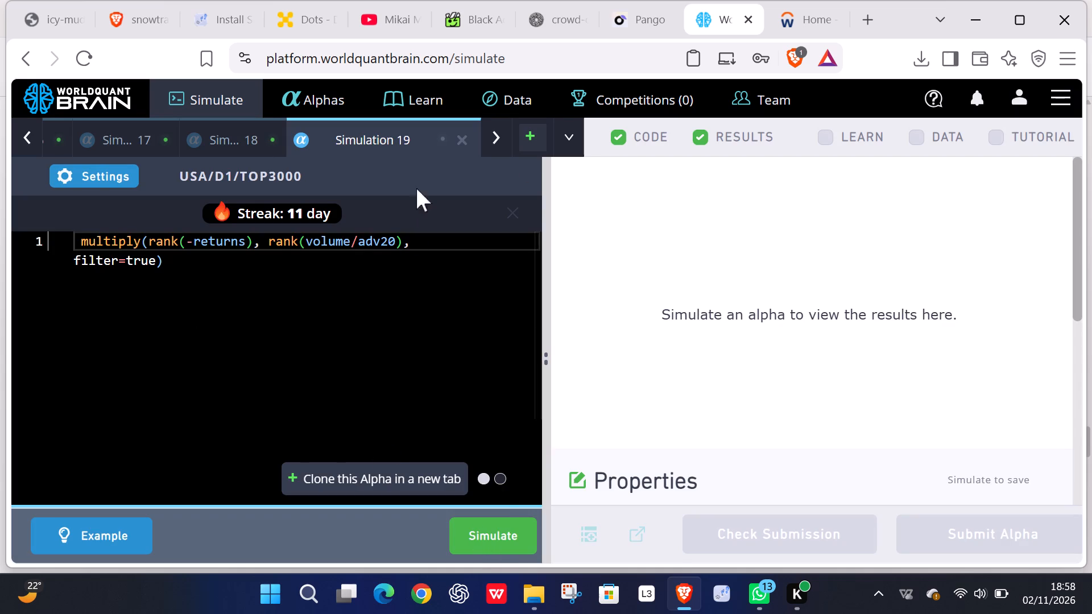
click(224, 146)
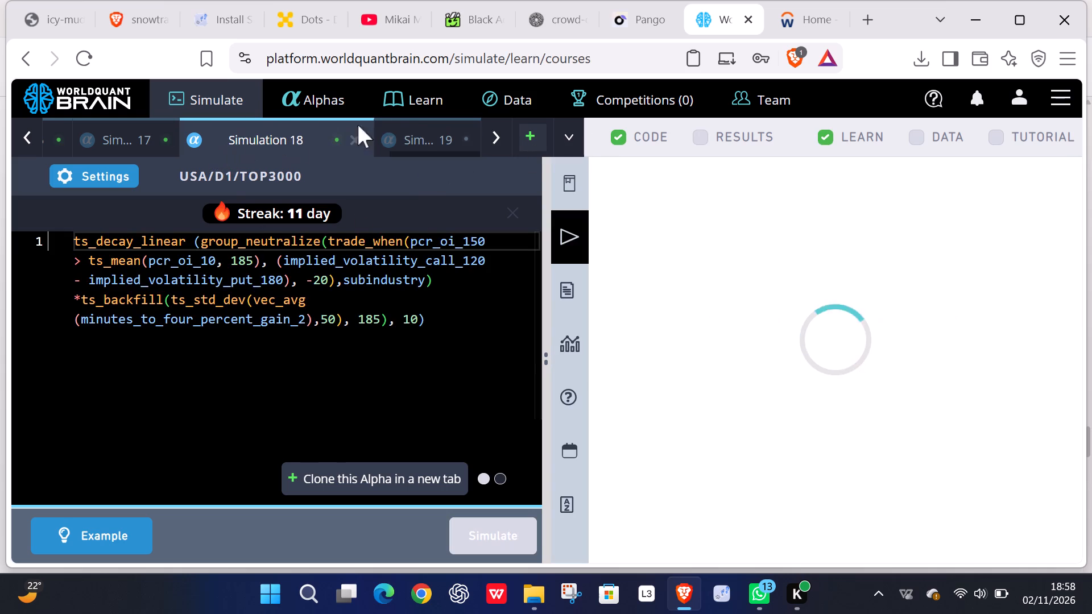
click(397, 136)
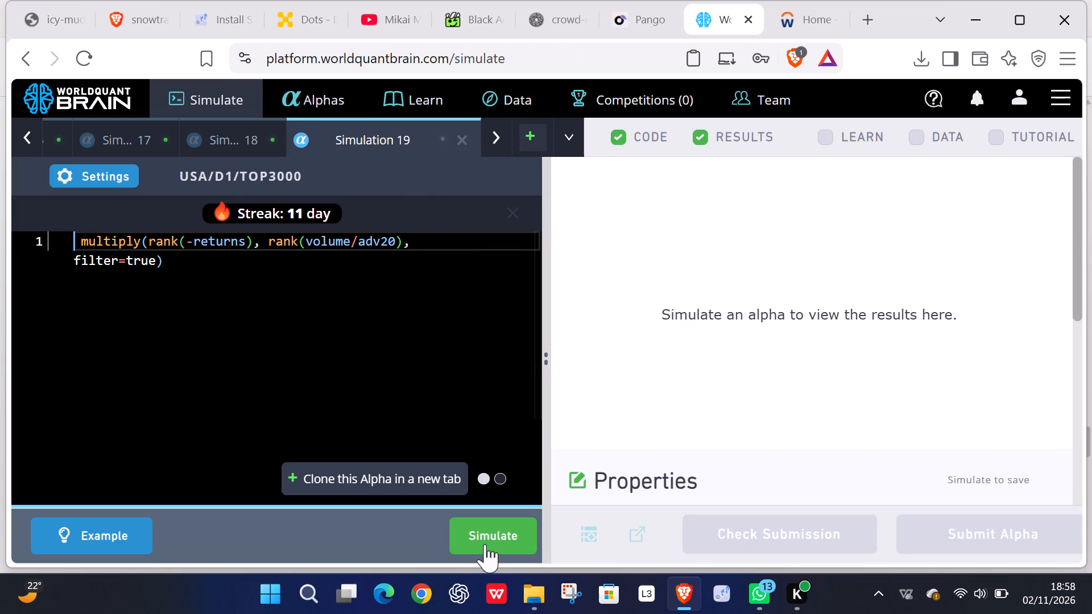
click(486, 544)
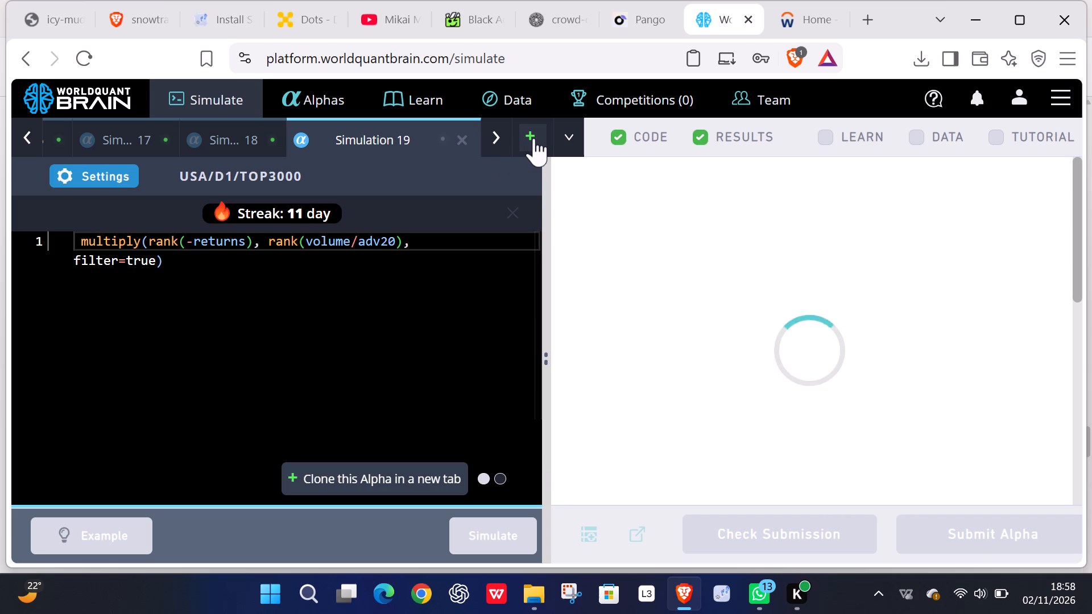
Paste the copied group_neutralize expression into a new simulation and run it.
click(534, 139)
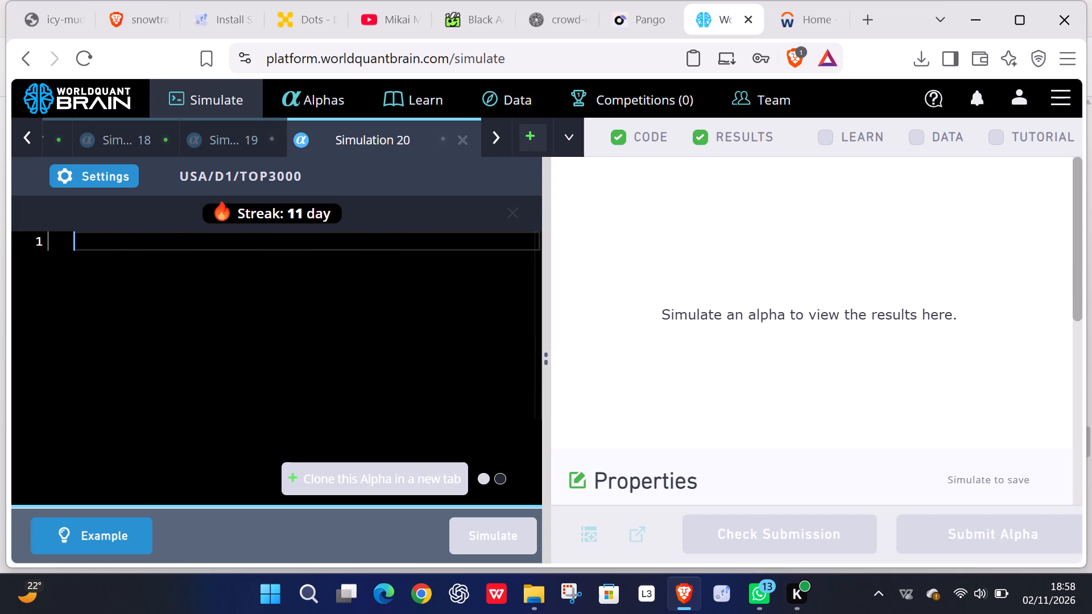
right_click(117, 250)
click(170, 348)
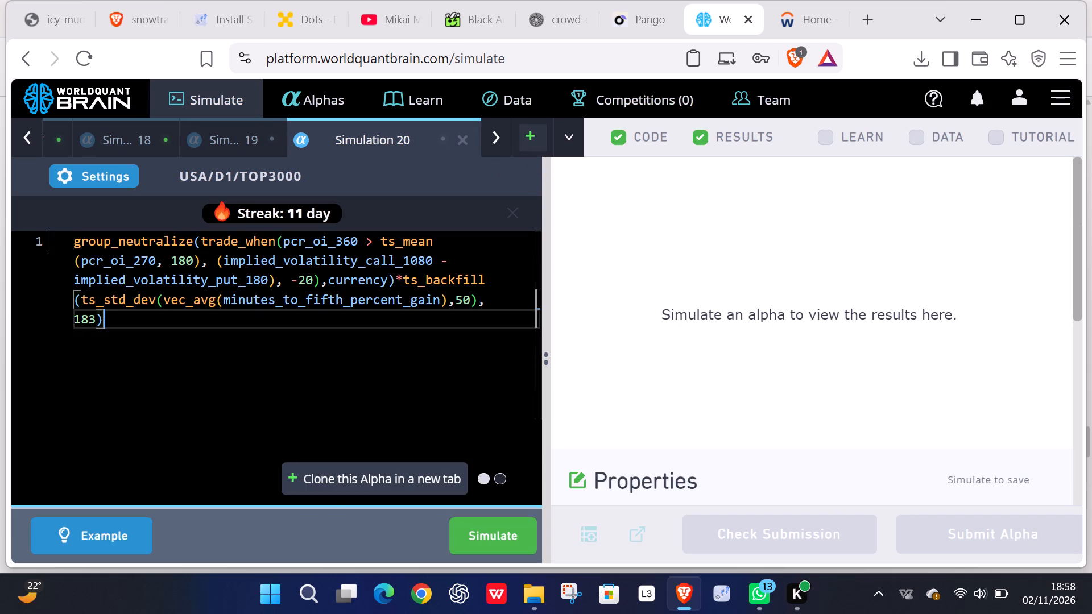
click(488, 542)
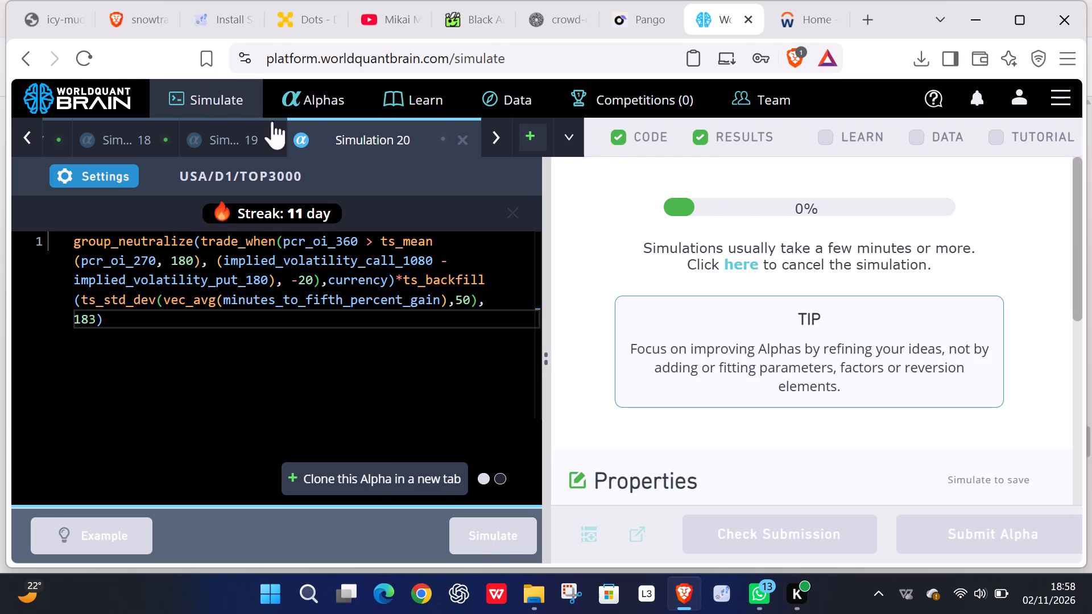
Check the progress of Simulation 19 and return to Simulation 20.
click(273, 150)
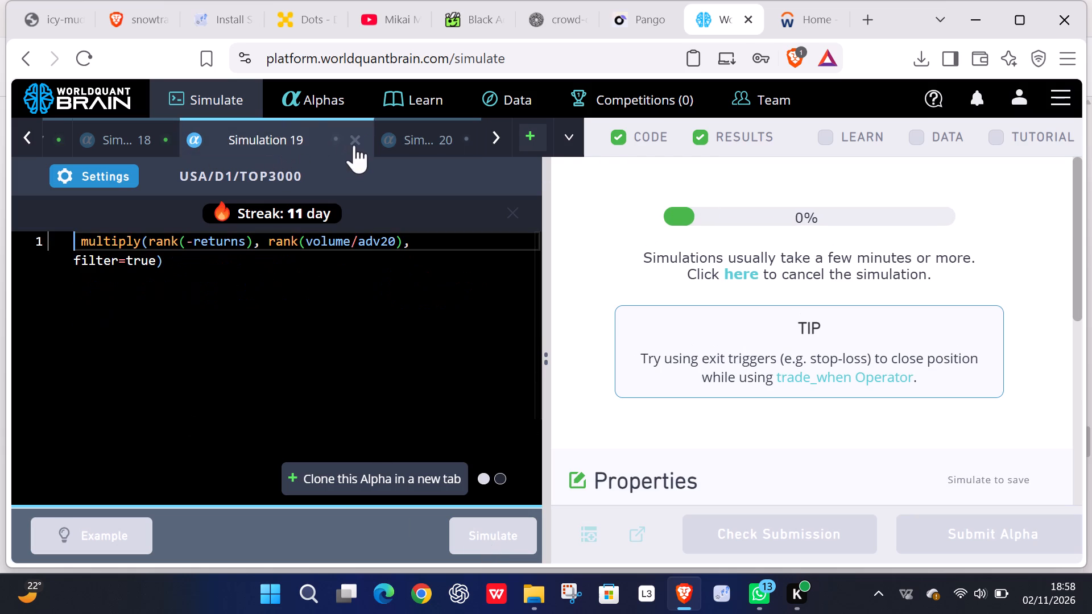
click(383, 144)
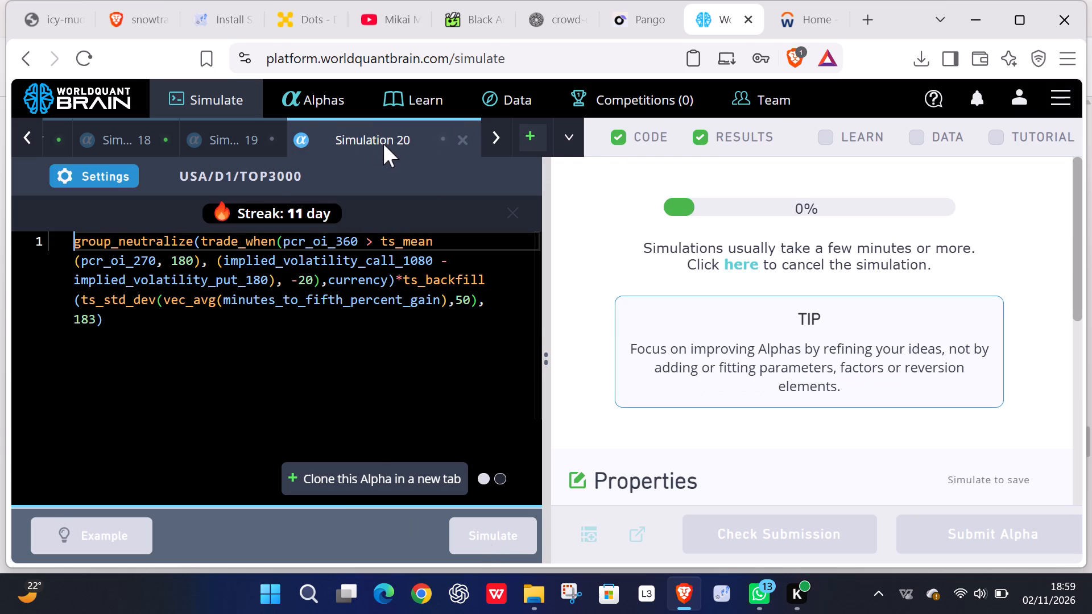
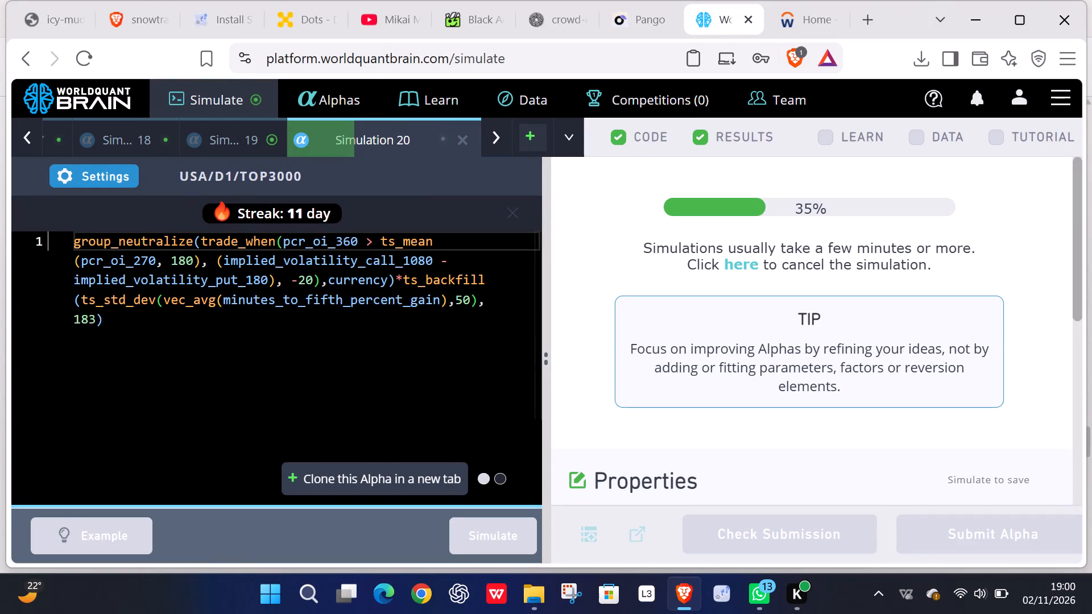
Reveal the test period for Simulation 19 and review its chart and IS Summary.
click(216, 134)
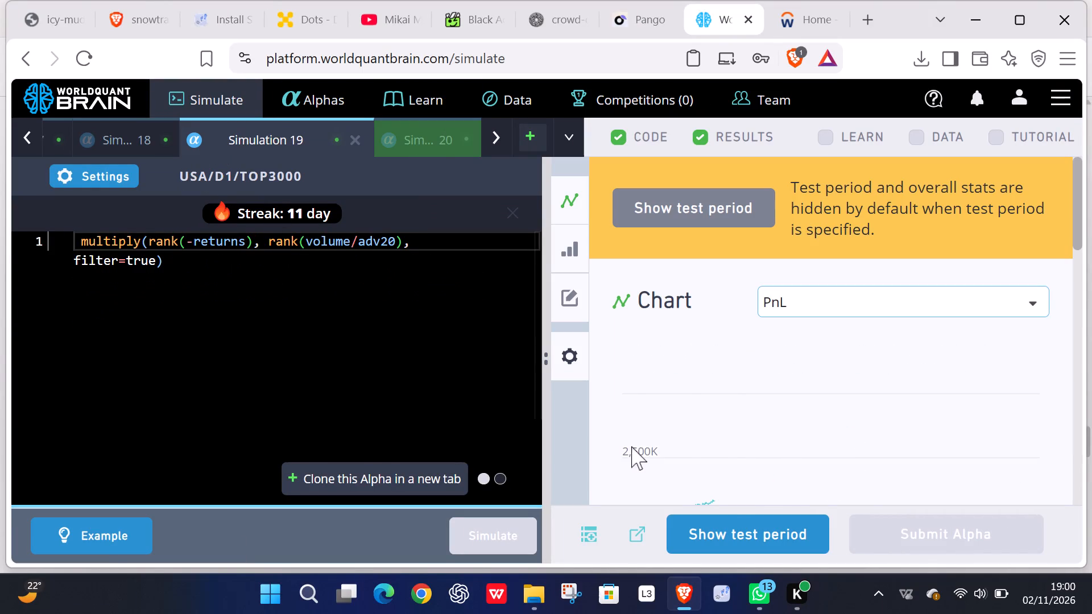
click(729, 528)
scroll(722, 477, down, 3)
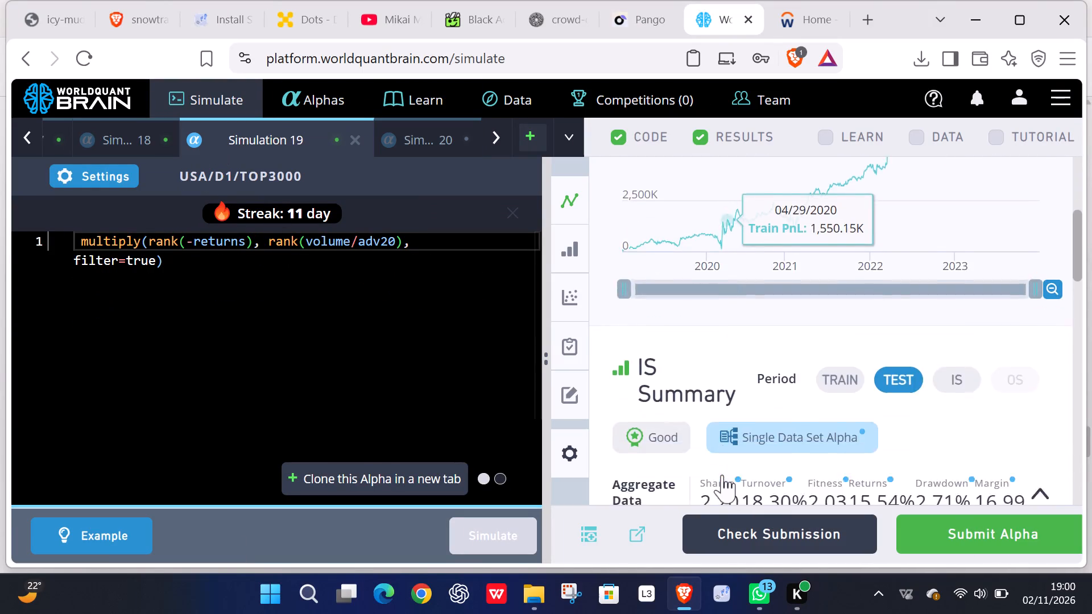
scroll(722, 475, down, 1)
Try to submit the multiply(rank(-returns), rank(volume/adv20), filter=true) alpha from Simulation 19.
click(953, 526)
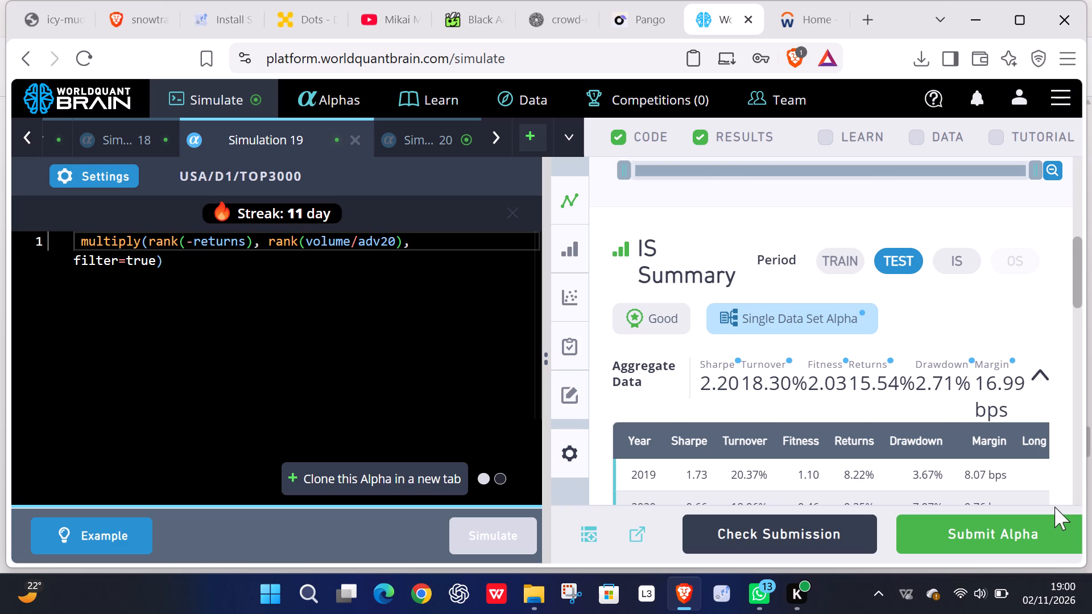
click(1014, 540)
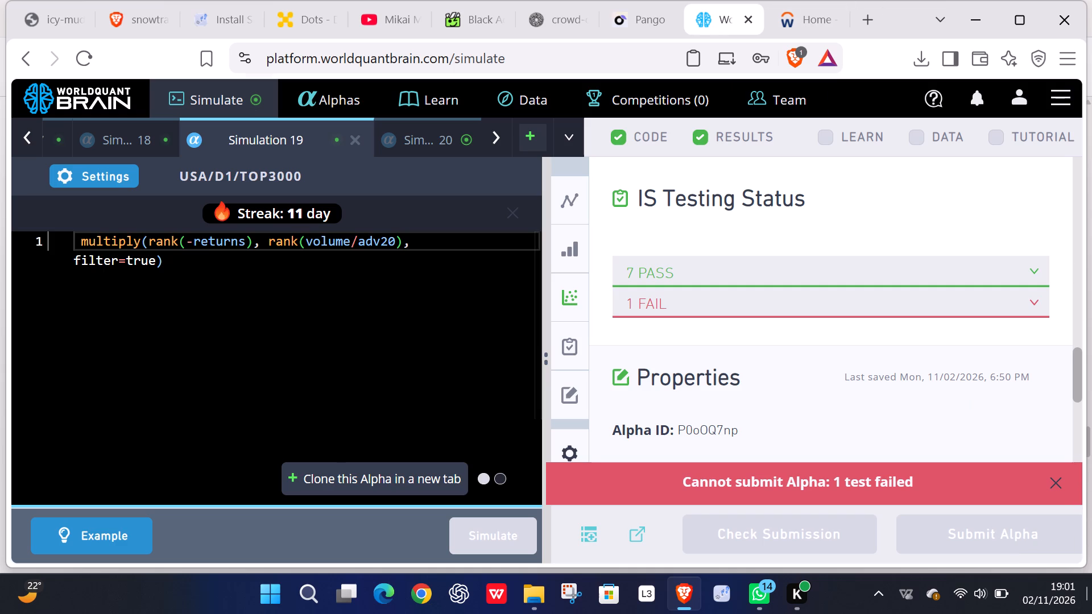
Reveal the test period for Simulation 20 and check its IS Testing Status.
click(429, 148)
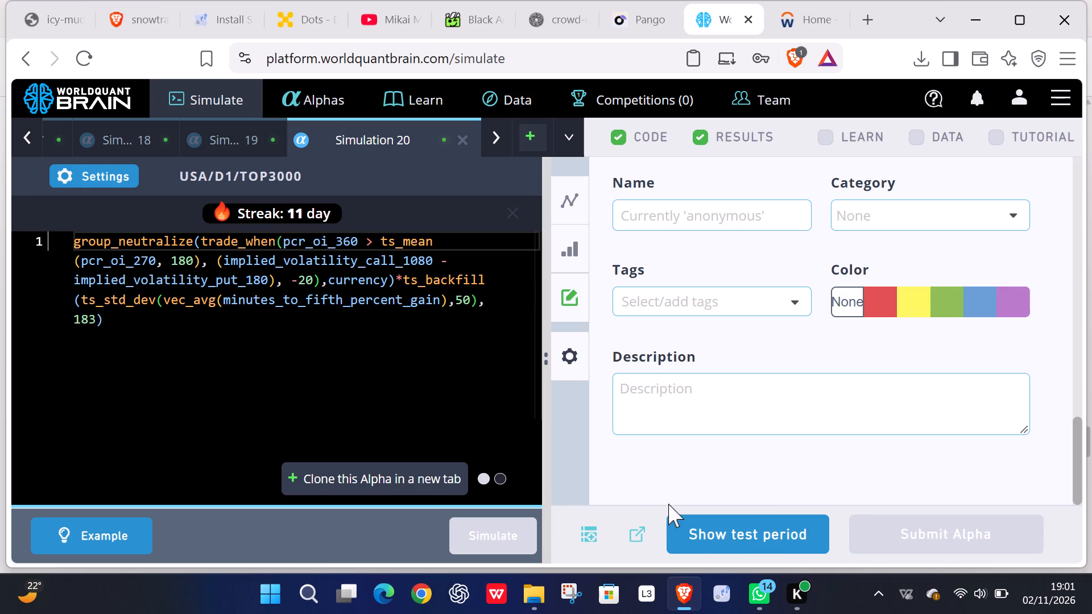
click(689, 520)
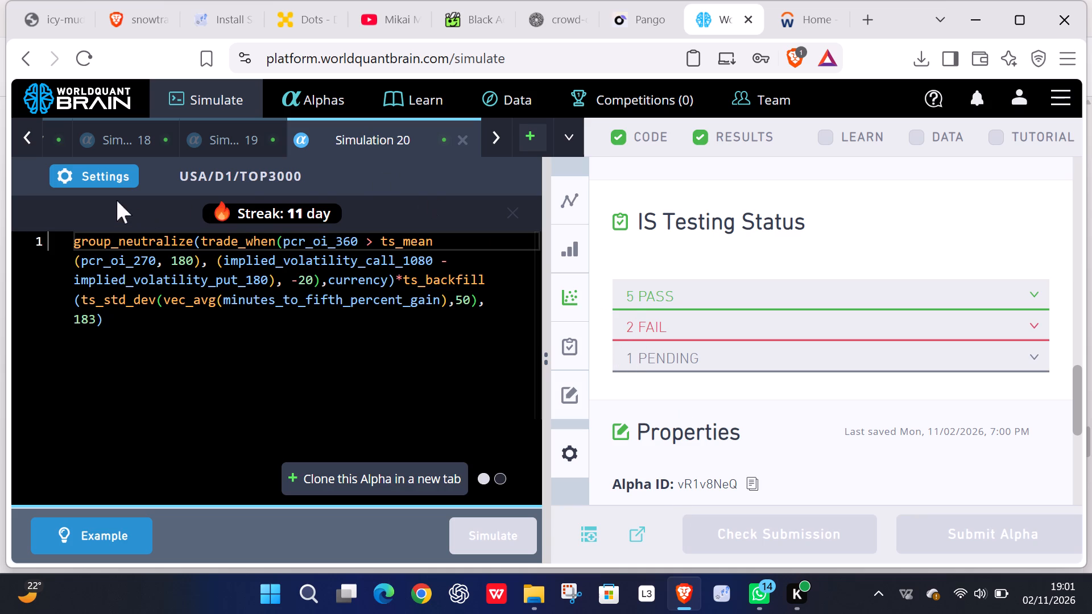
Run a clone of Simulation 20's group_neutralize alpha in a new tab with Decay set to 13.
click(344, 482)
click(84, 175)
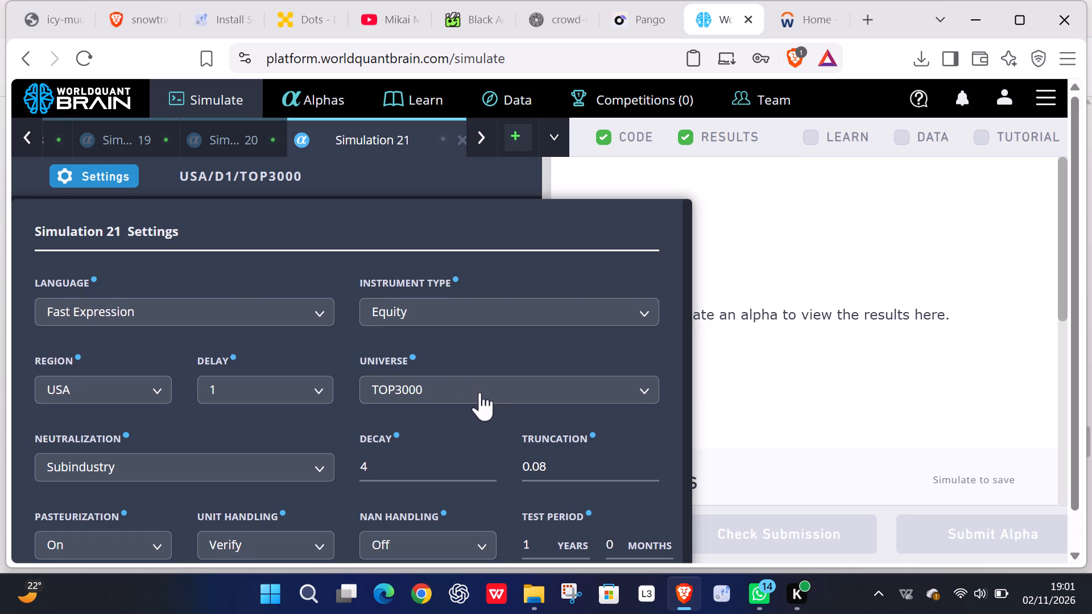
click(480, 393)
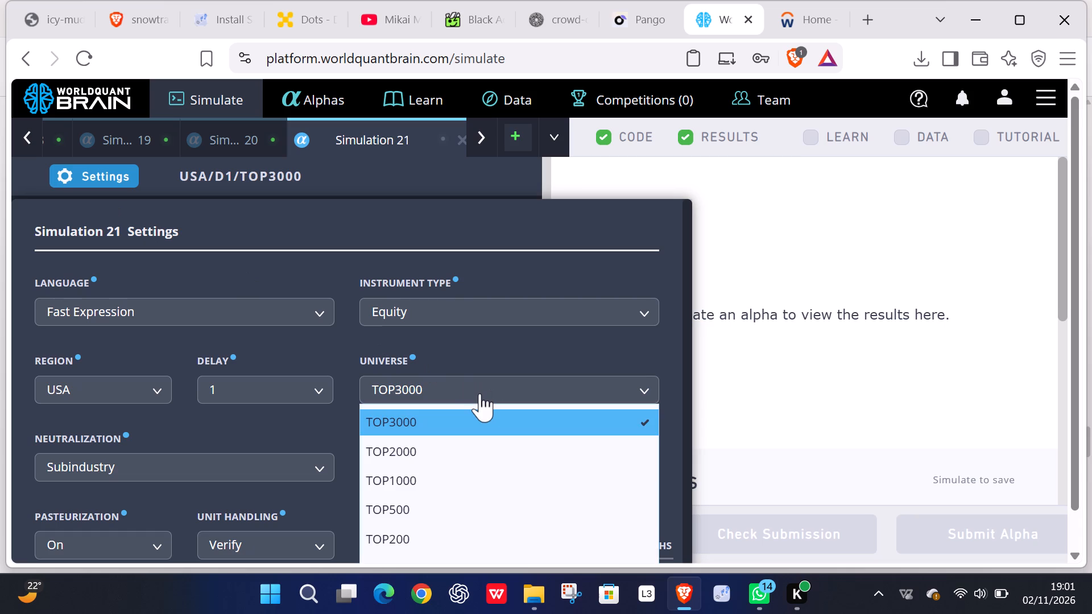
click(480, 393)
click(396, 476)
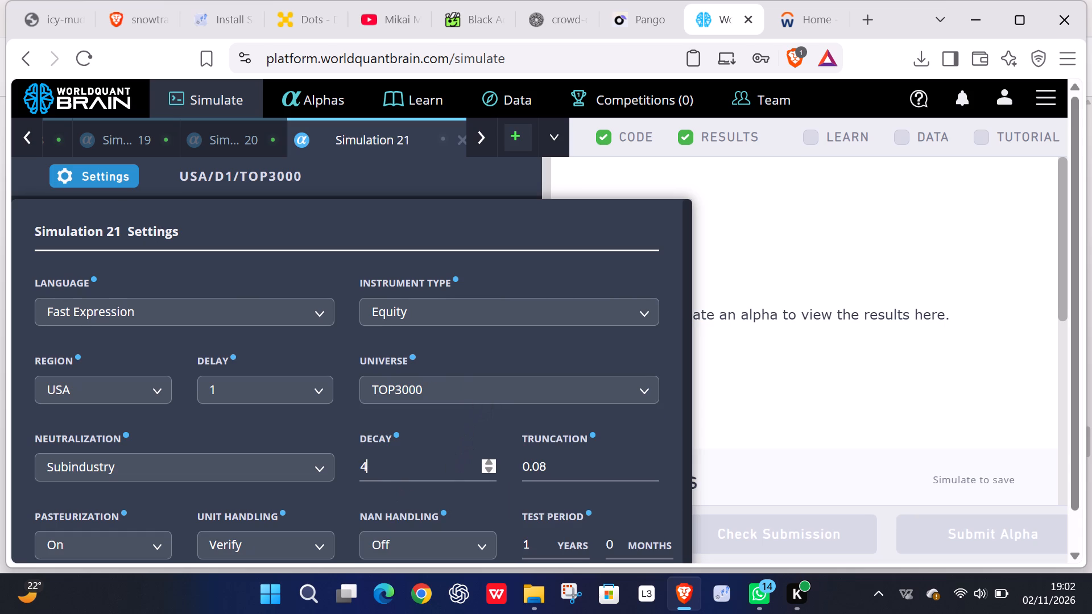
key(BackSpace)
key(1)
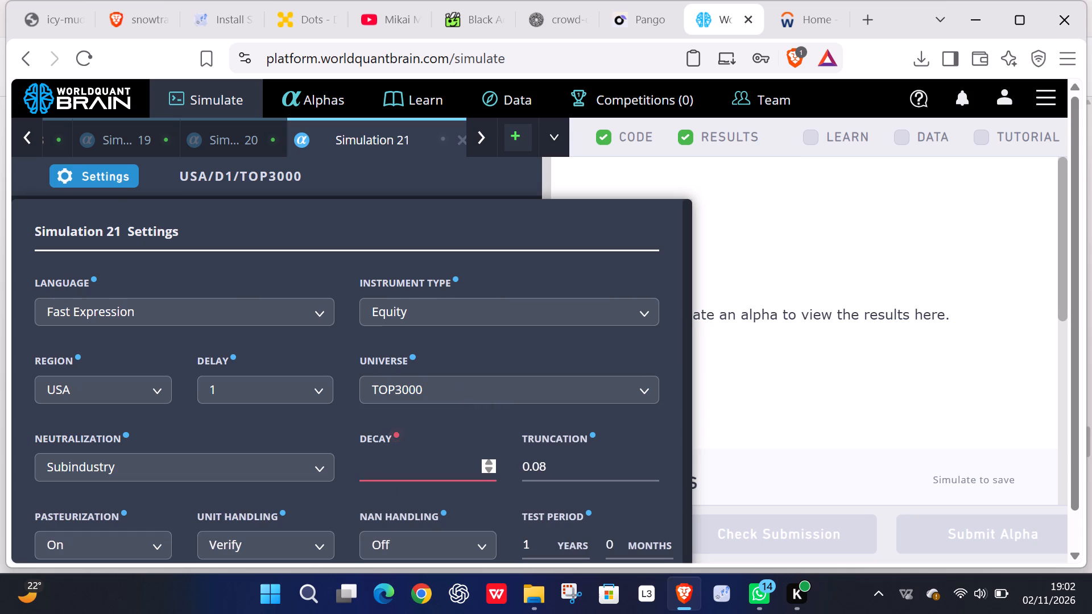
key(3)
scroll(505, 489, down, 7)
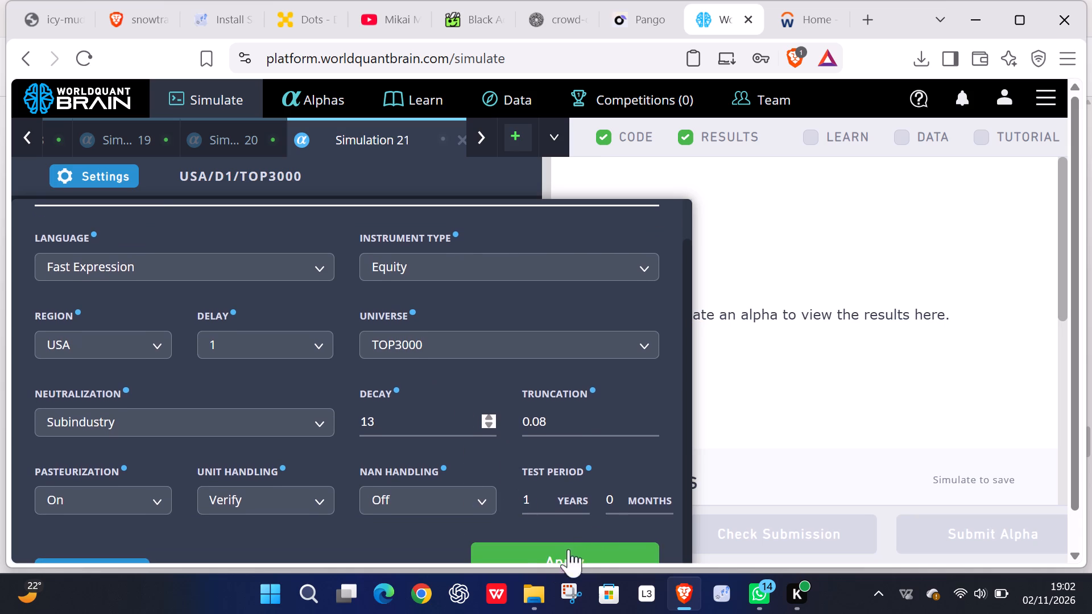
click(551, 547)
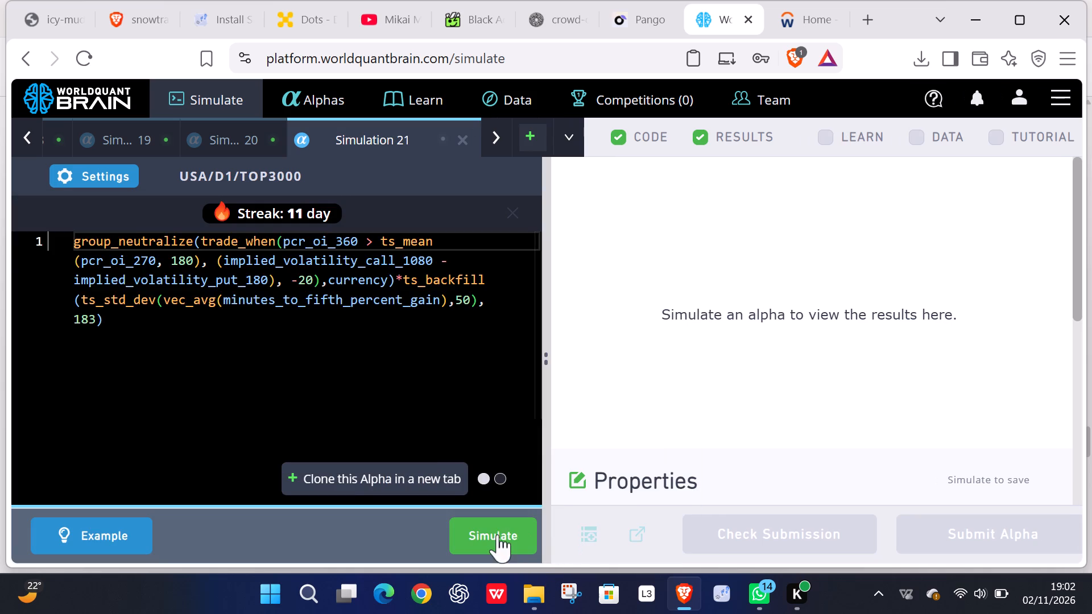
click(498, 534)
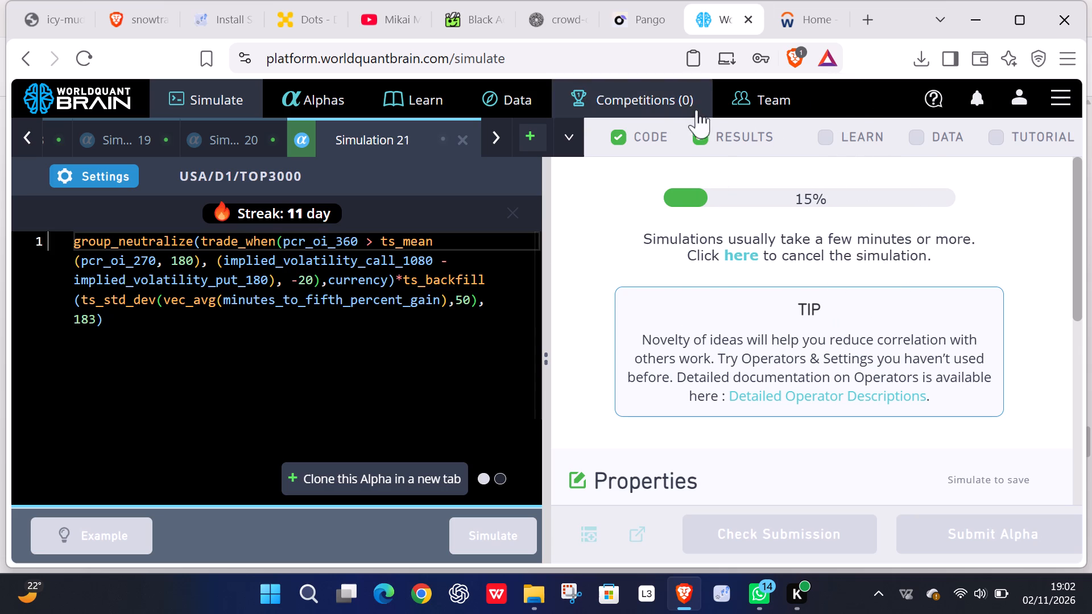
Switch to the WorldQuant Workday home page and look through its to-dos and both announcements.
click(791, 31)
scroll(667, 331, down, 6)
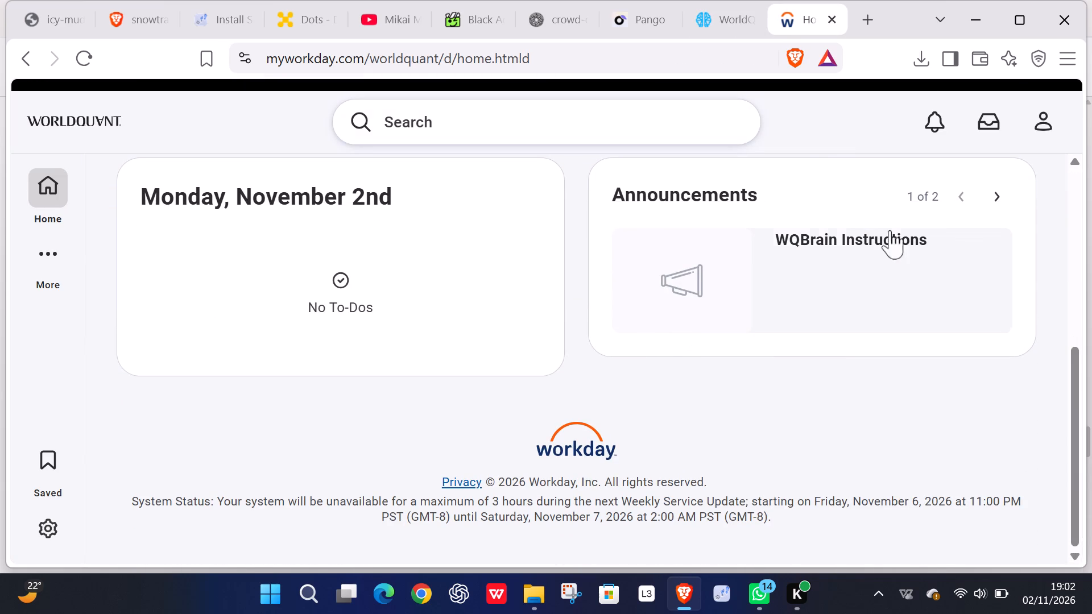
click(996, 205)
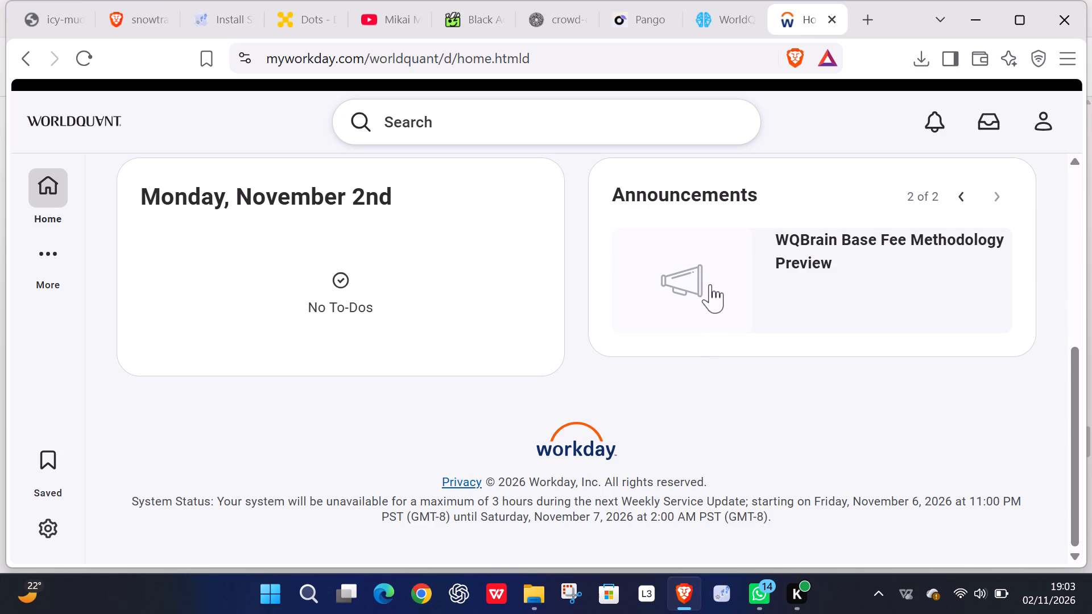
scroll(713, 291, up, 3)
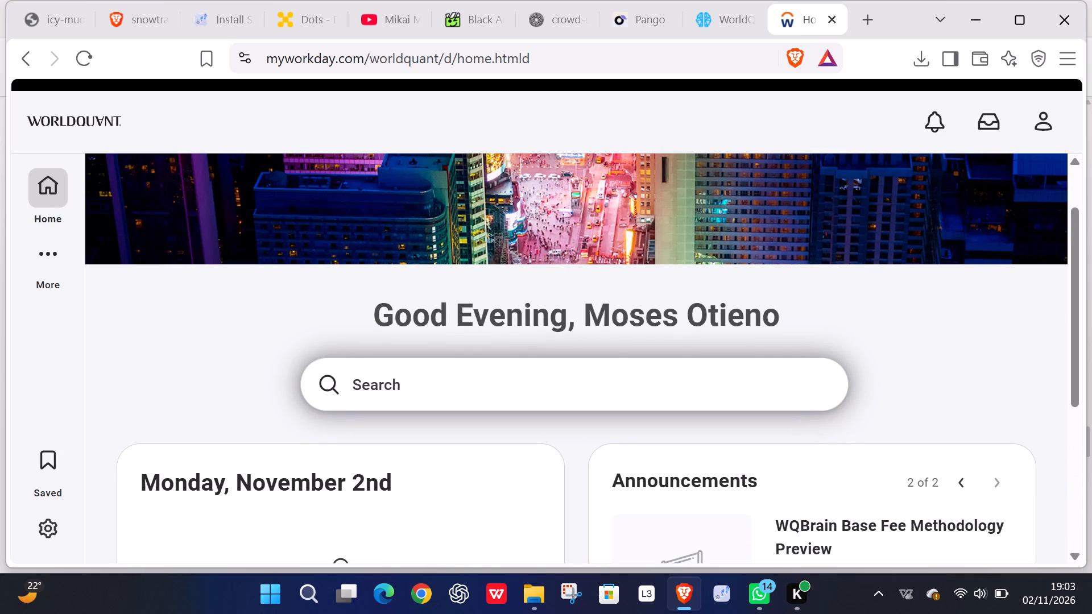
scroll(713, 290, up, 1)
scroll(713, 290, down, 4)
scroll(713, 290, up, 8)
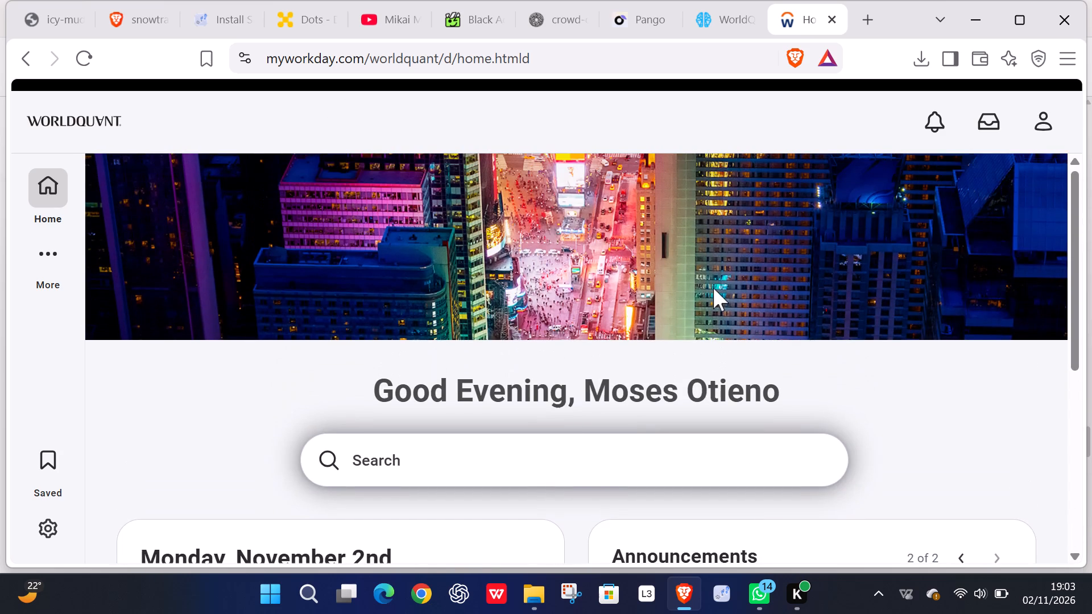
scroll(713, 288, up, 5)
scroll(381, 313, down, 6)
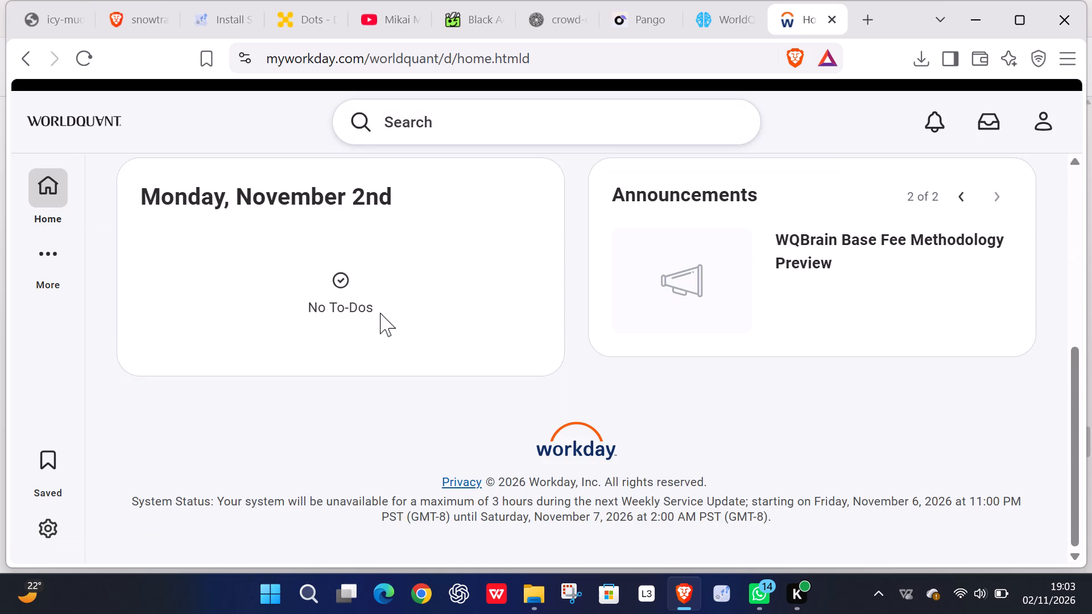
scroll(381, 313, up, 7)
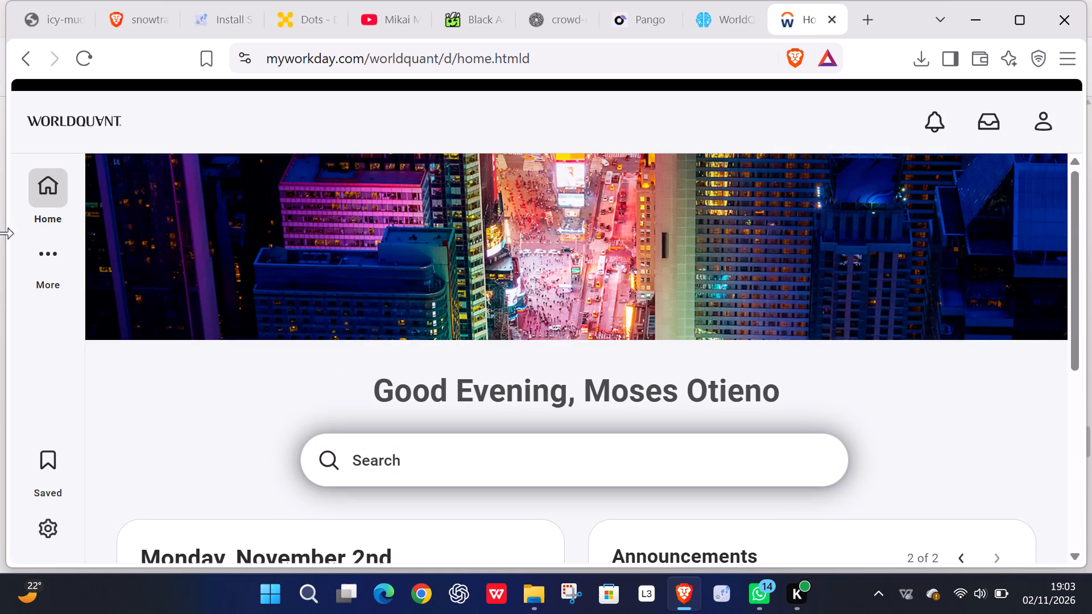
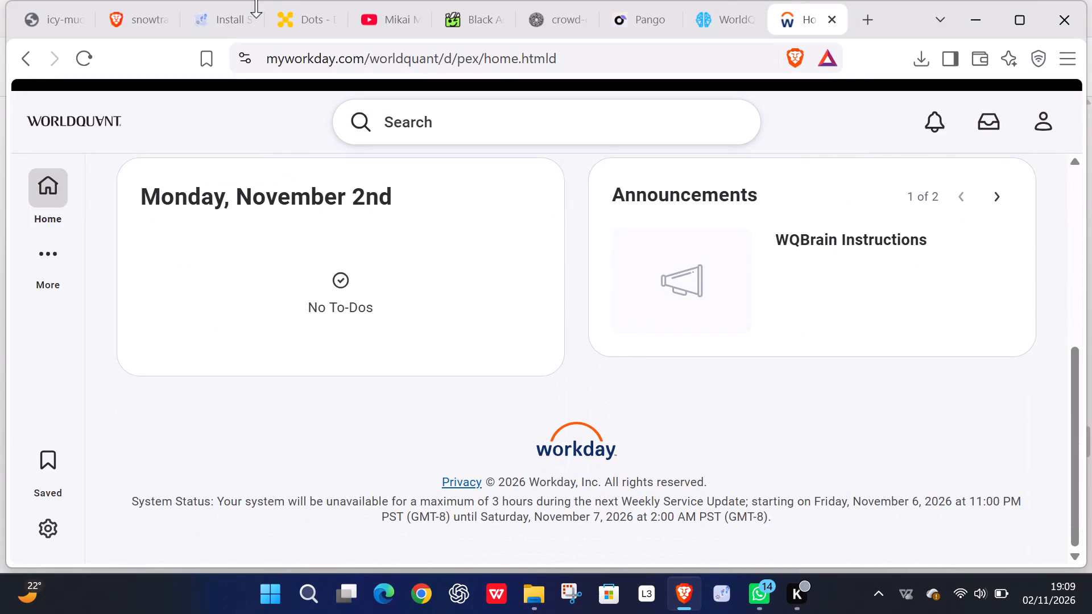
Close the Workday home page to return to WorldQuant BRAIN and reveal the test period for Simulation 21.
click(838, 20)
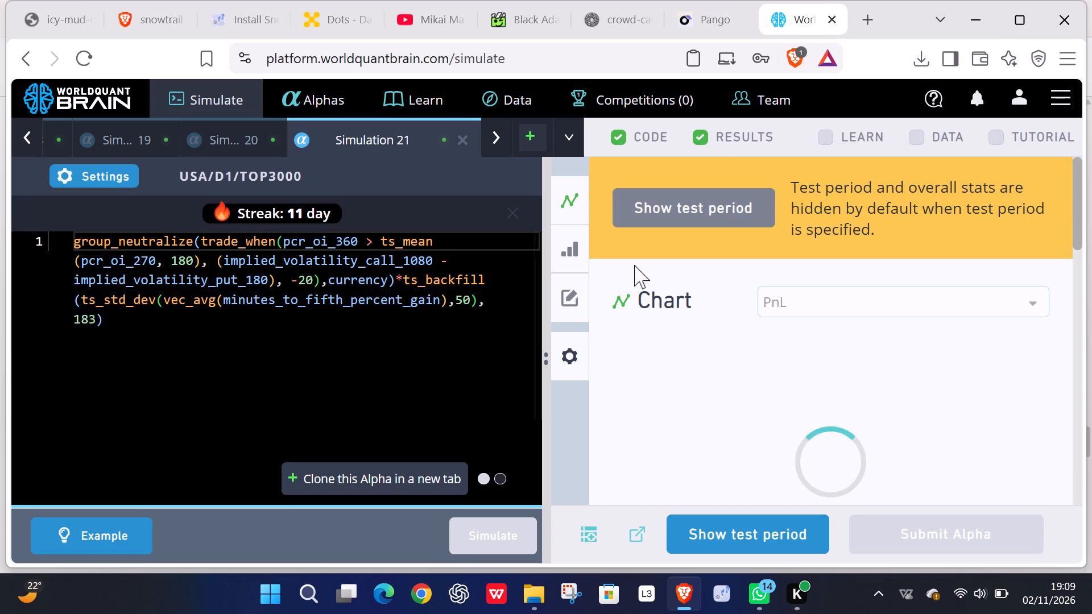
click(741, 526)
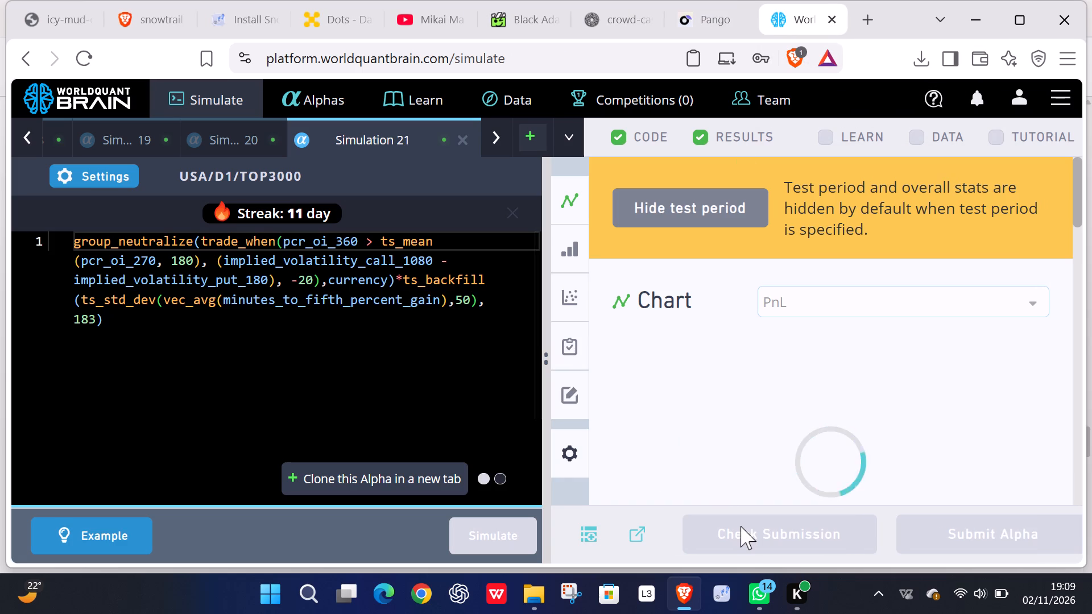
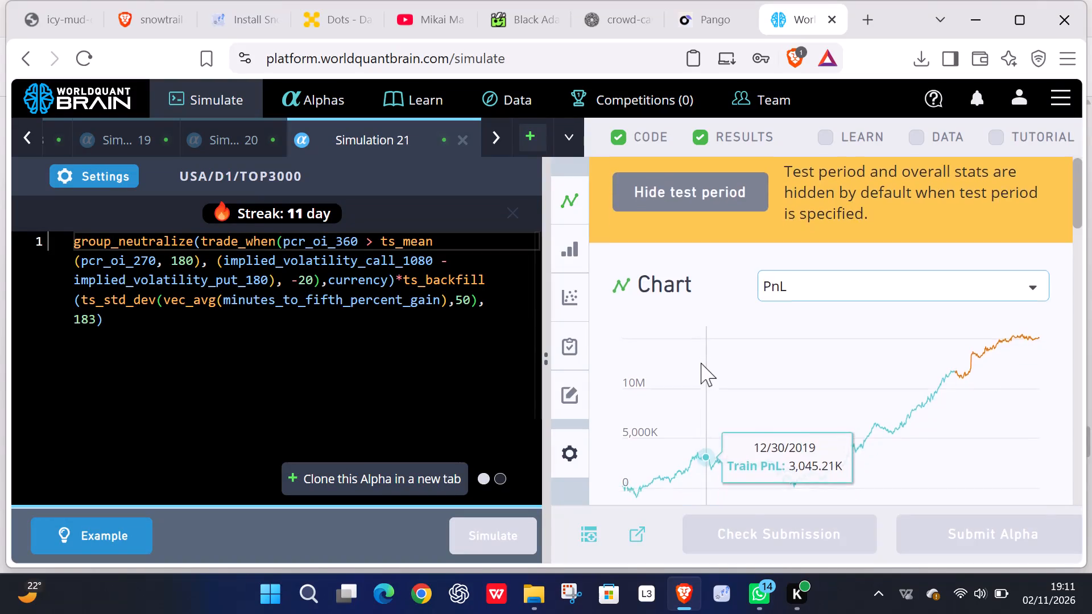
Check Simulation 21's yearly statistics and IS testing status, and clone its alpha into a new simulation tab.
scroll(701, 363, up, 2)
scroll(701, 363, down, 6)
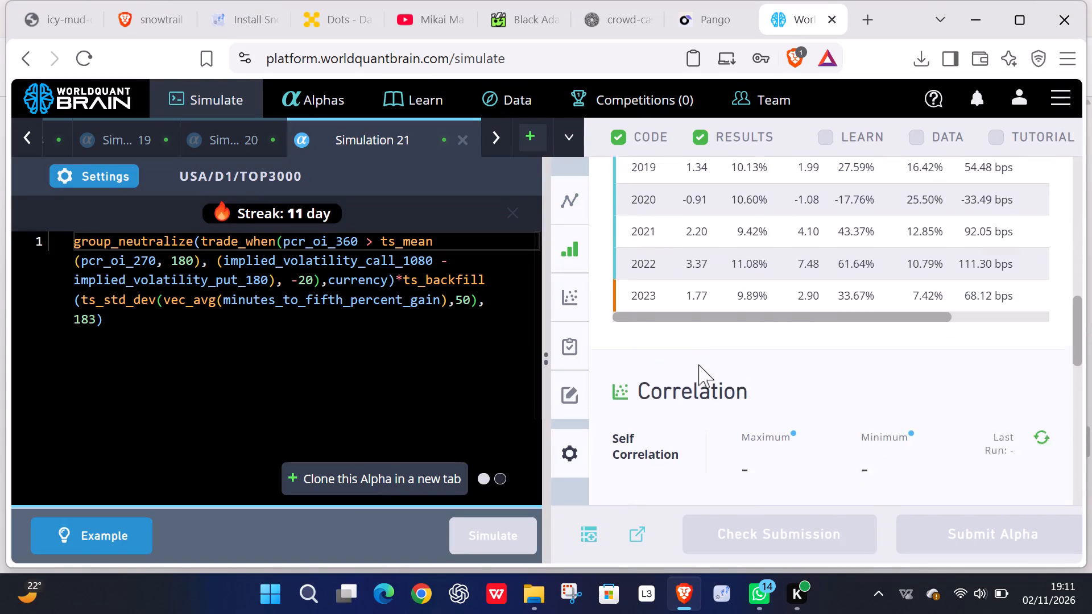
scroll(698, 364, down, 2)
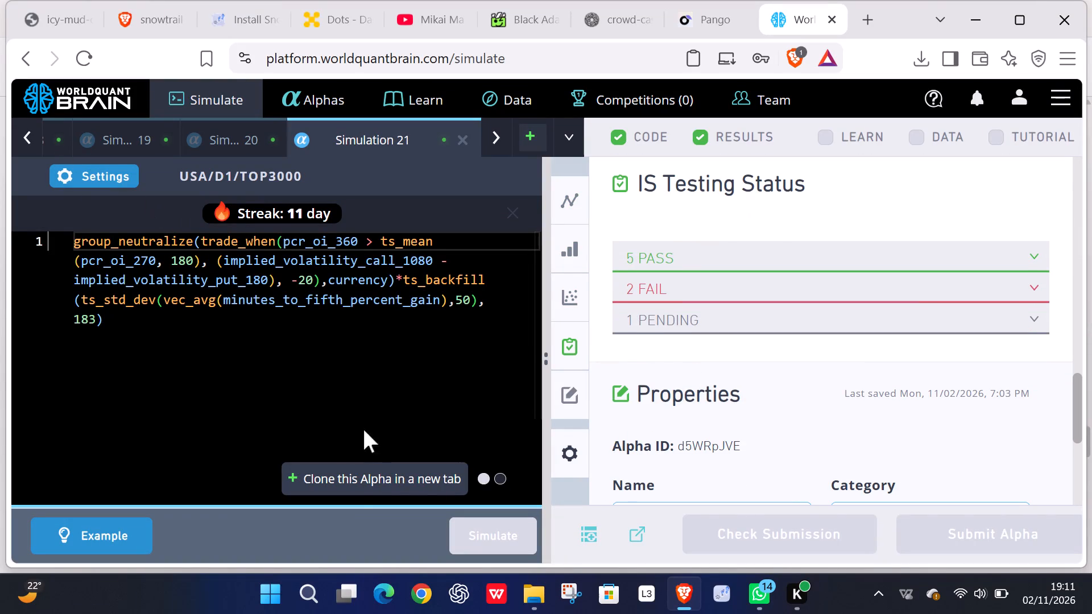
click(396, 483)
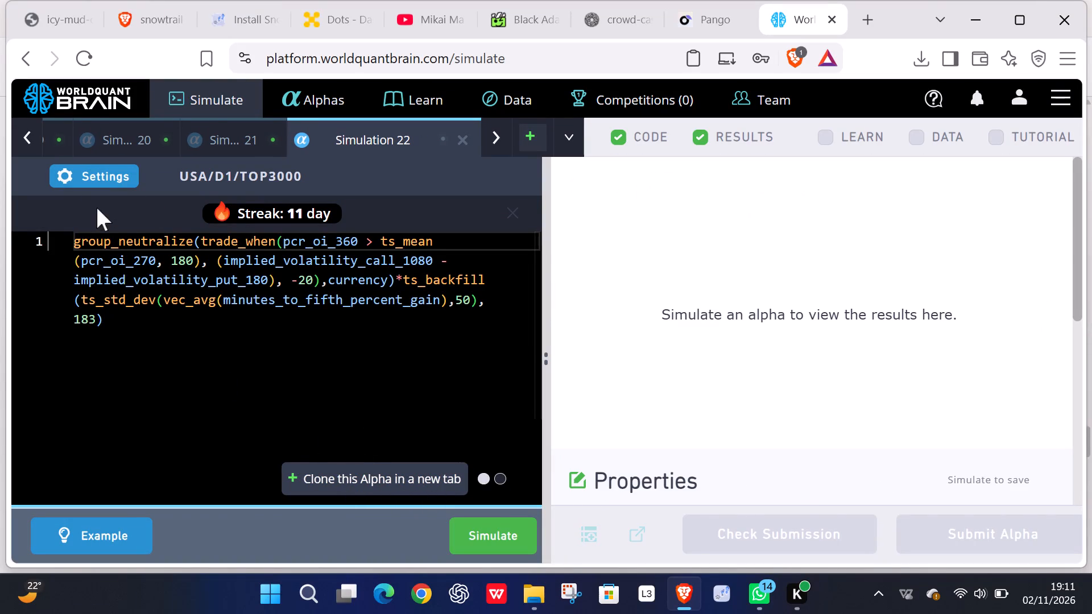
Set Simulation 22's decay to 130 and neutralization to Sector, and apply the settings.
click(94, 182)
click(394, 463)
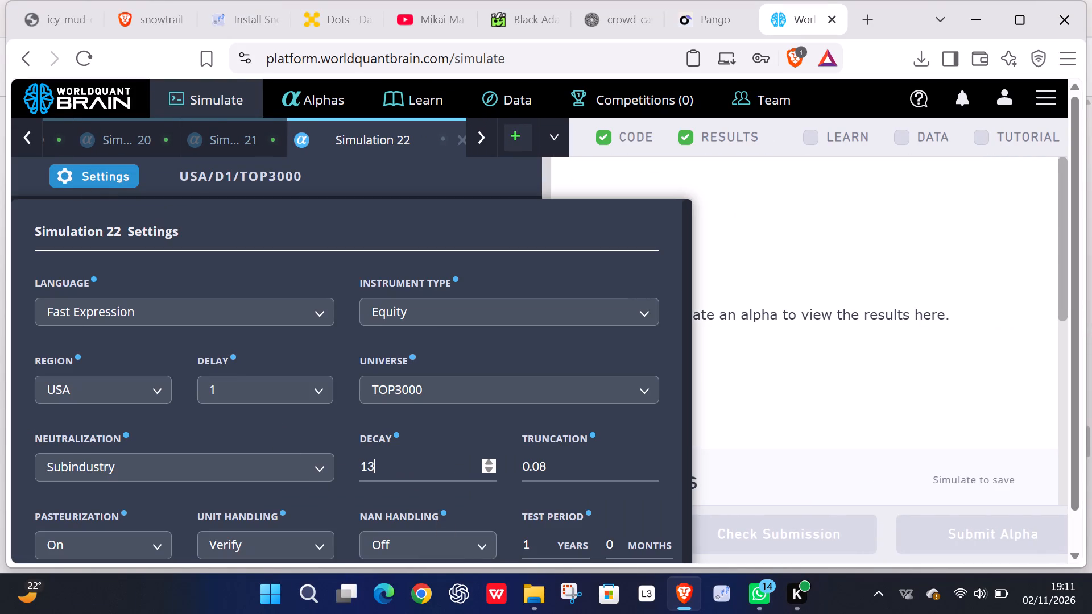
key(o)
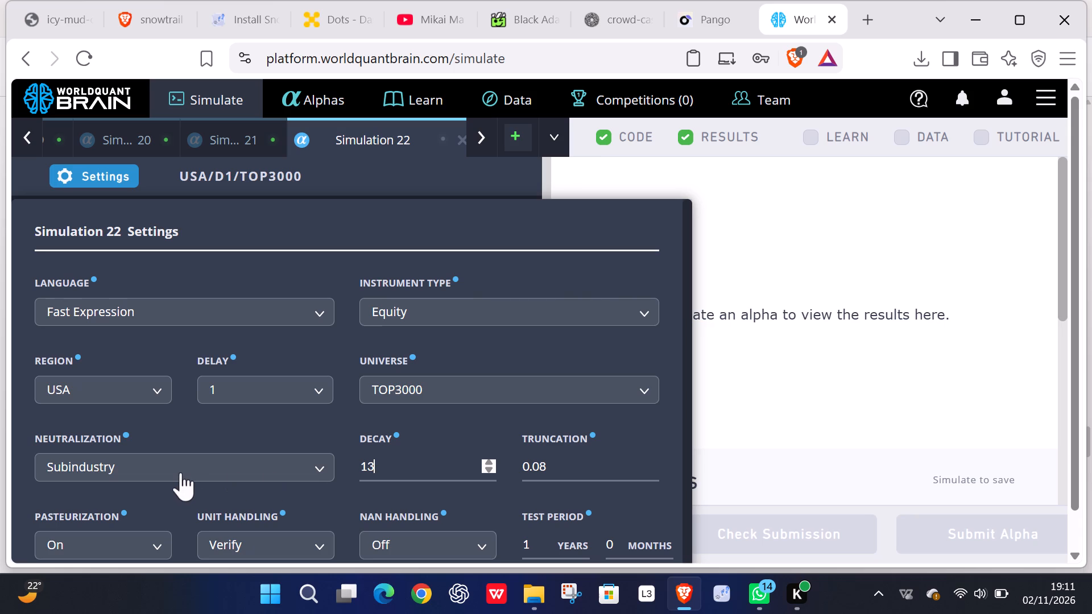
key(0)
click(178, 467)
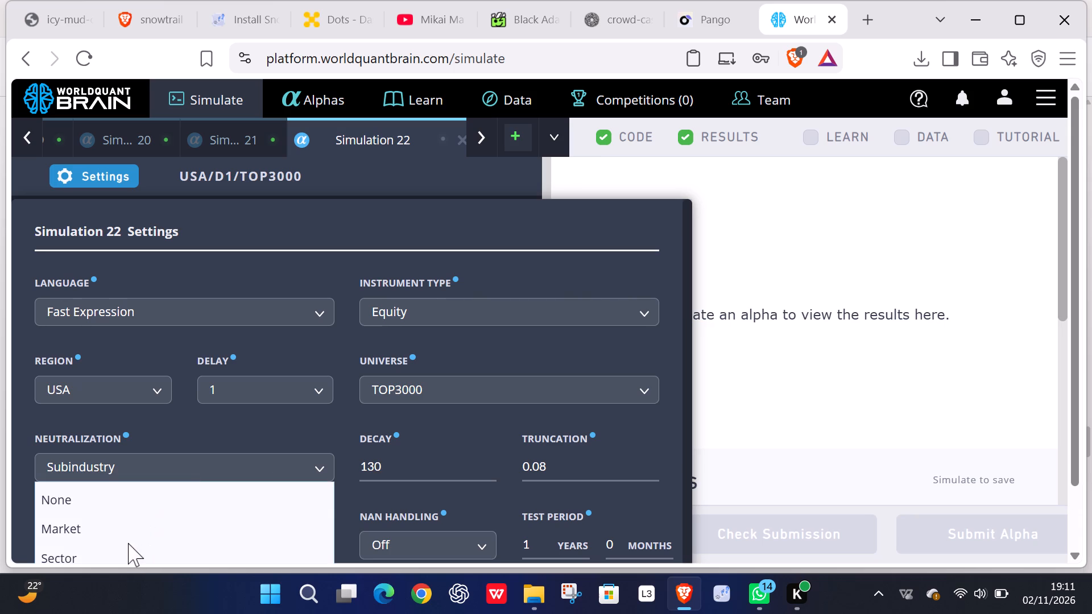
click(106, 556)
scroll(379, 475, down, 6)
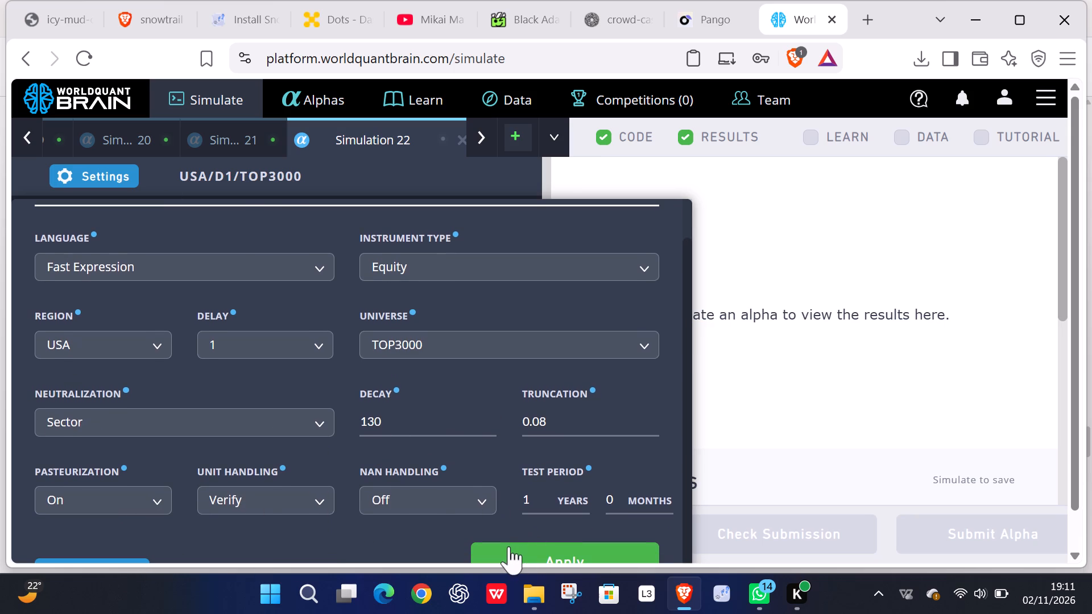
click(508, 546)
Run the simulation of the cloned alpha in Simulation 22.
click(503, 533)
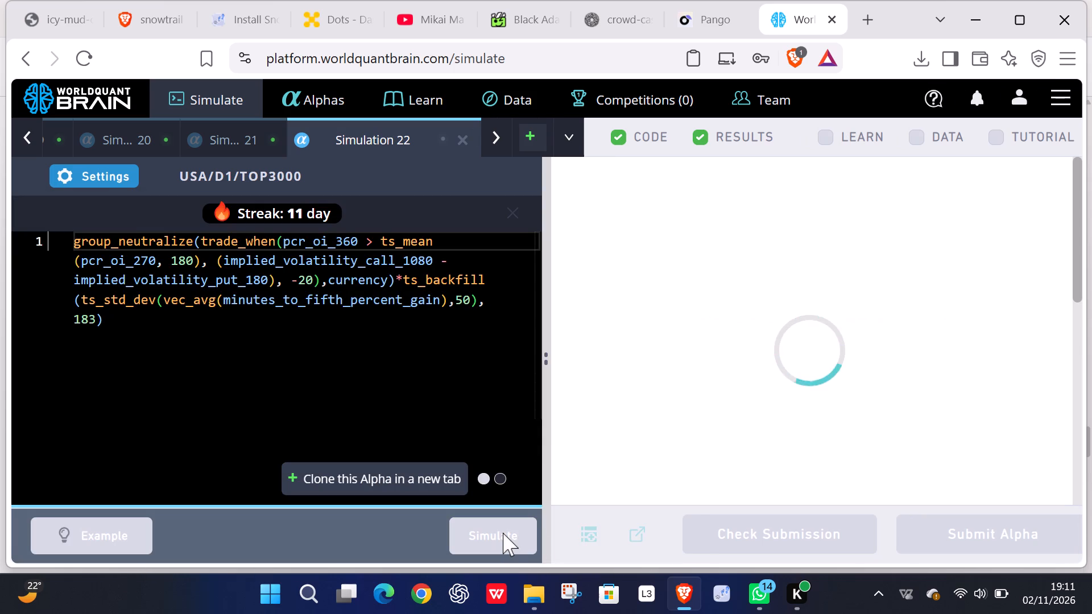
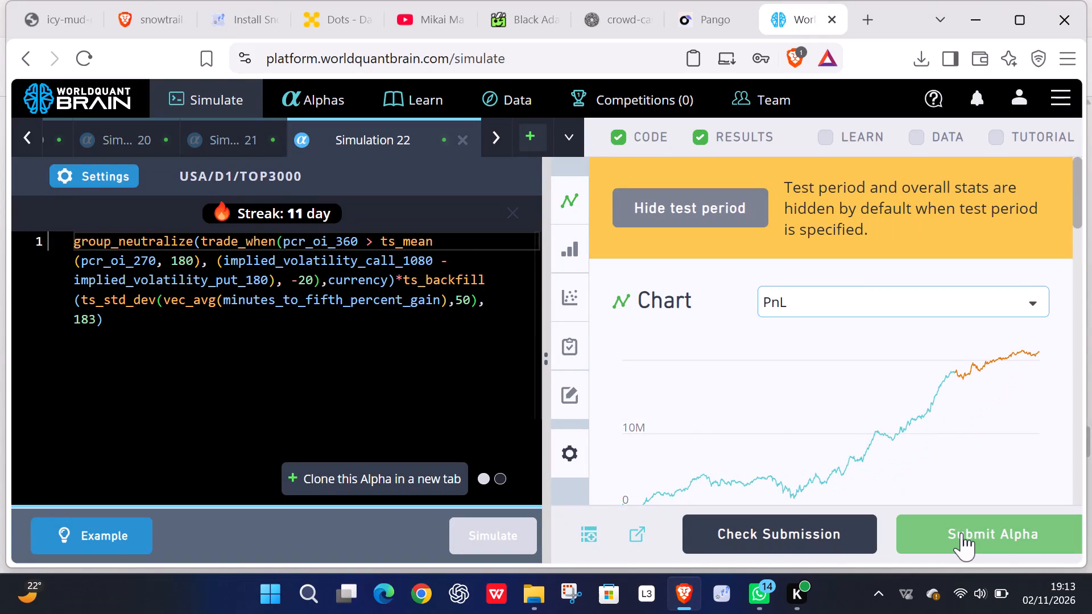
Try to submit the simulated alpha from Simulation 22, repeating the submission request if it does not register.
click(962, 533)
click(944, 546)
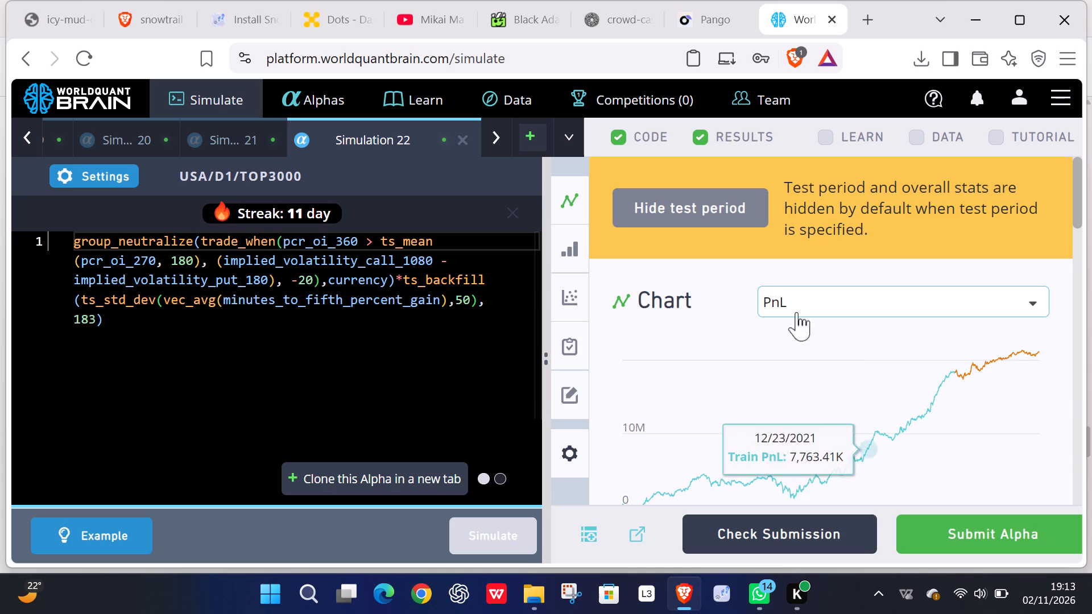
click(957, 527)
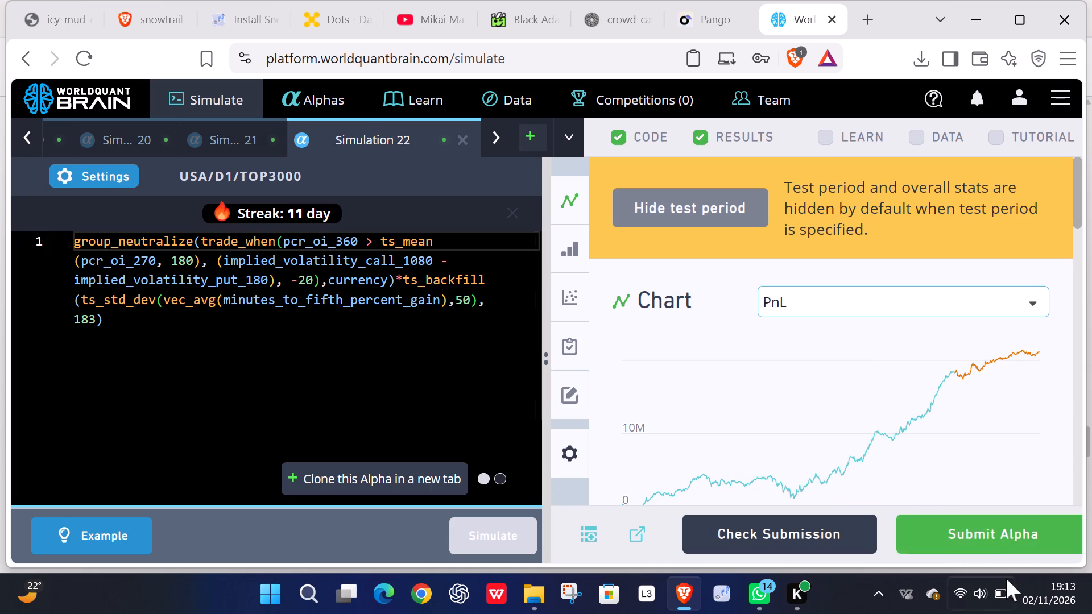
click(992, 531)
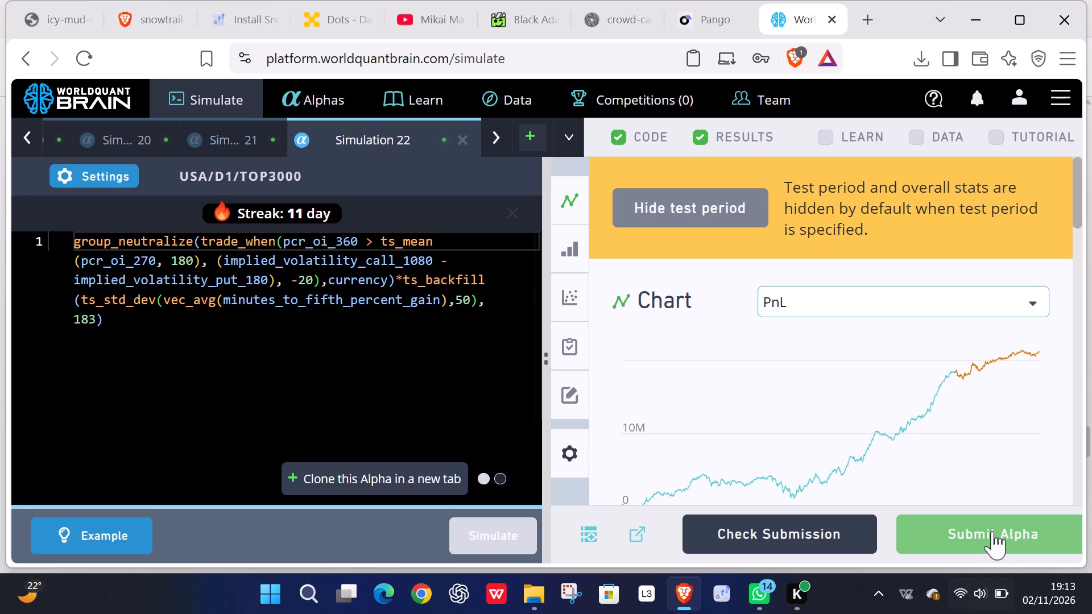